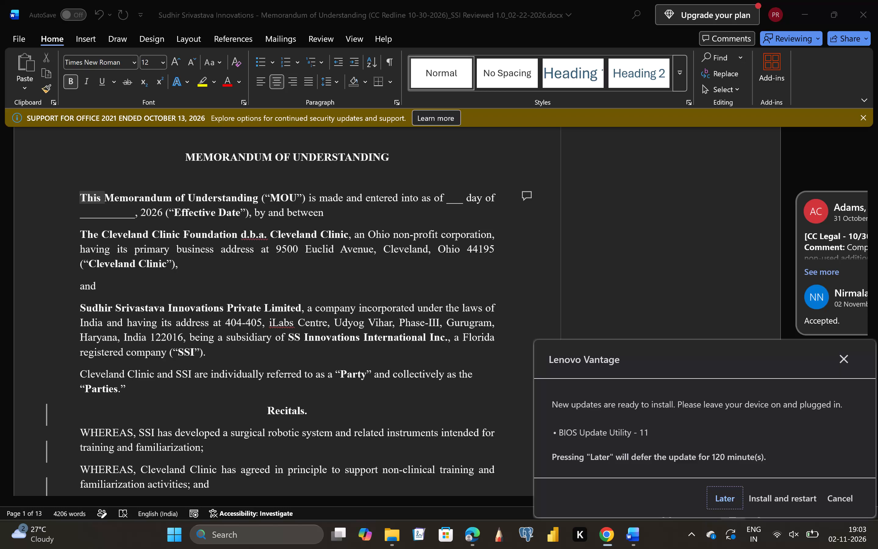
# Dismiss the Lenovo Vantage BIOS update notification without installing or restarting.
pyautogui.click(840, 493)
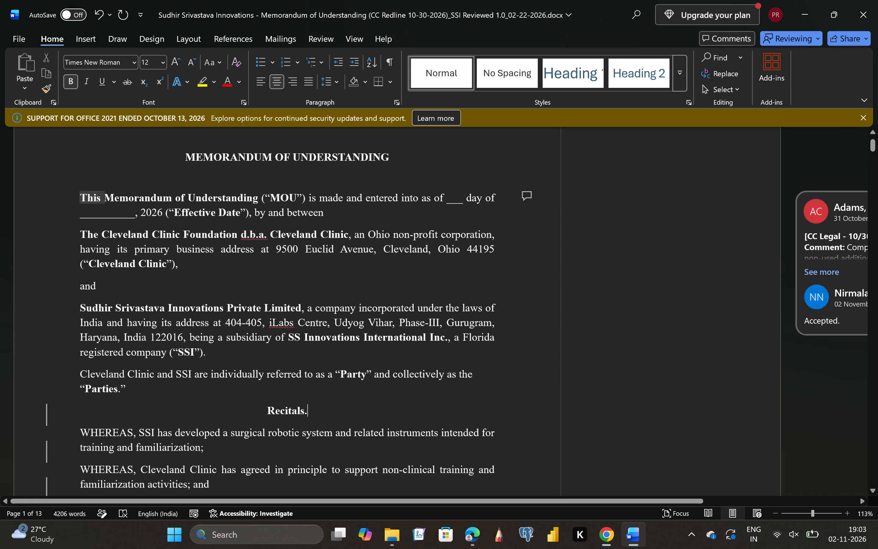
# Look through the memorandum's tracked changes and reviewer comments from the title page to Section 3.
pyautogui.scroll(2, 454, 302)
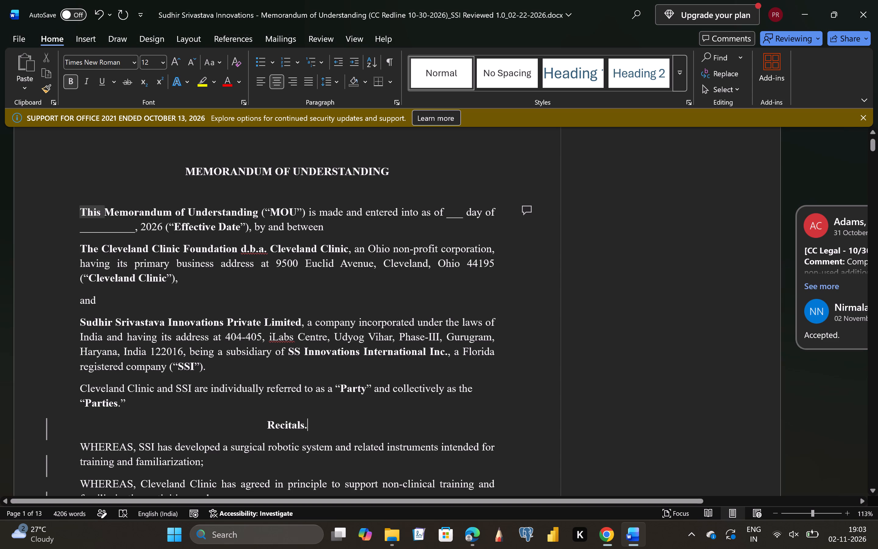
pyautogui.click(353, 40)
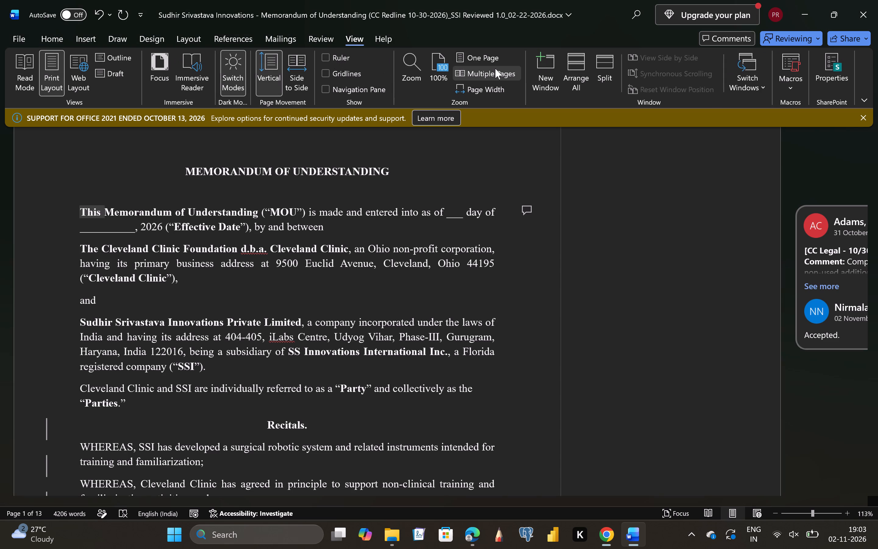
pyautogui.click(323, 31)
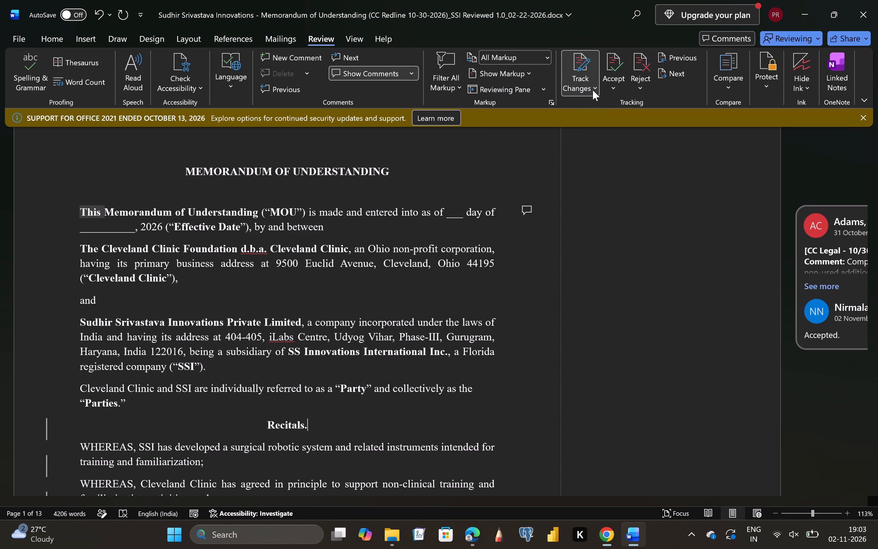
pyautogui.scroll(-3, 639, 230)
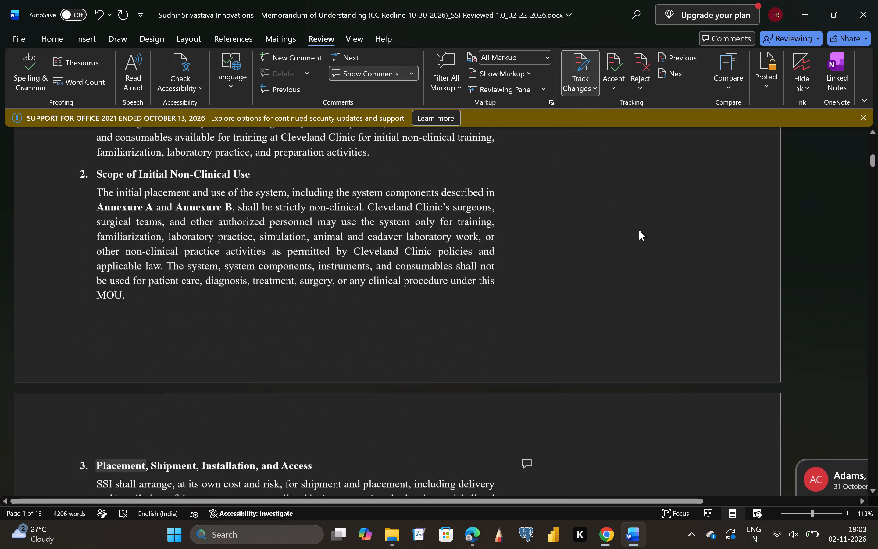
pyautogui.scroll(-1, 639, 230)
pyautogui.scroll(1, 639, 230)
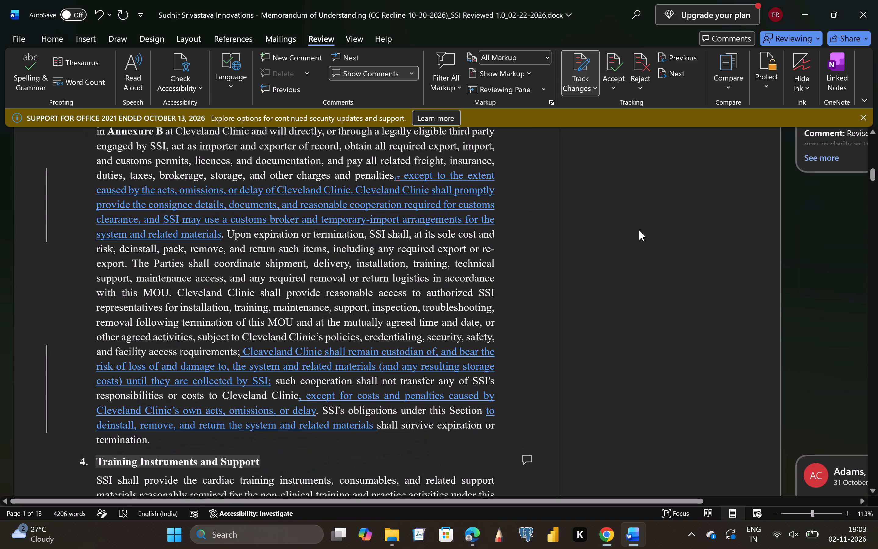
pyautogui.scroll(5, 639, 230)
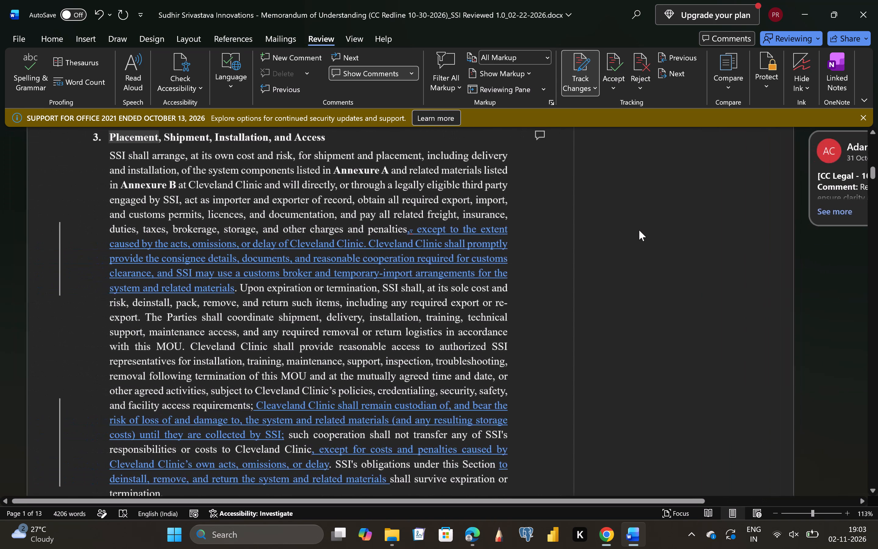
pyautogui.scroll(4, 639, 230)
pyautogui.scroll(2, 487, 242)
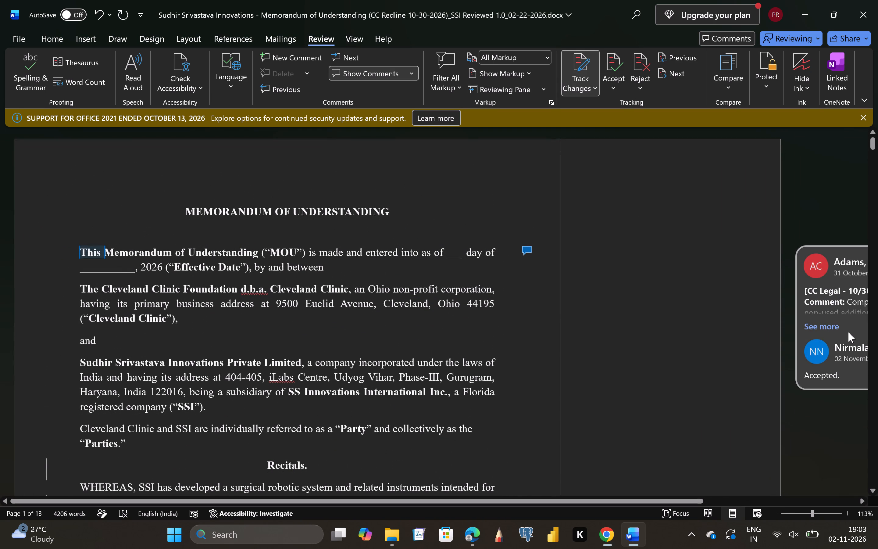
pyautogui.scroll(-6, 848, 332)
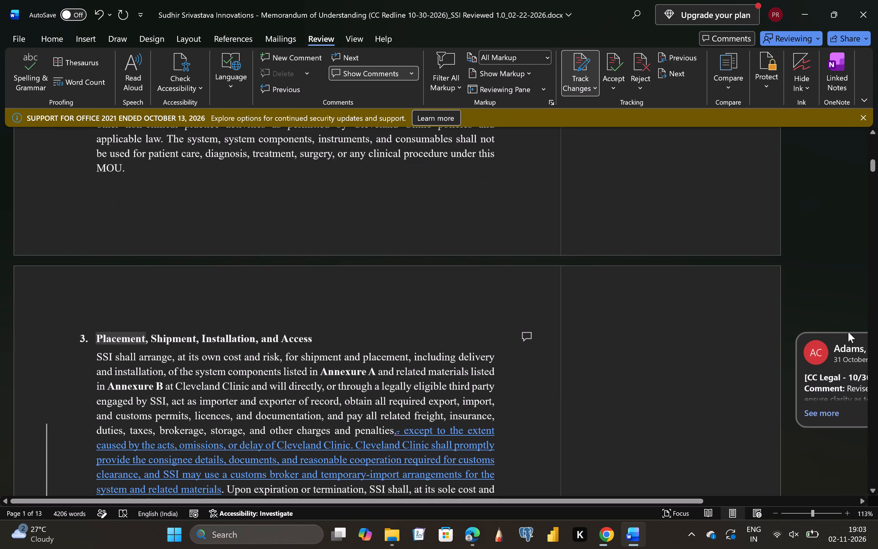
pyautogui.scroll(-1, 848, 332)
# Read the CC Legal comment on Section 3, Placement, Shipment, Installation, and Access, alongside the section's tracked insertions.
pyautogui.click(831, 393)
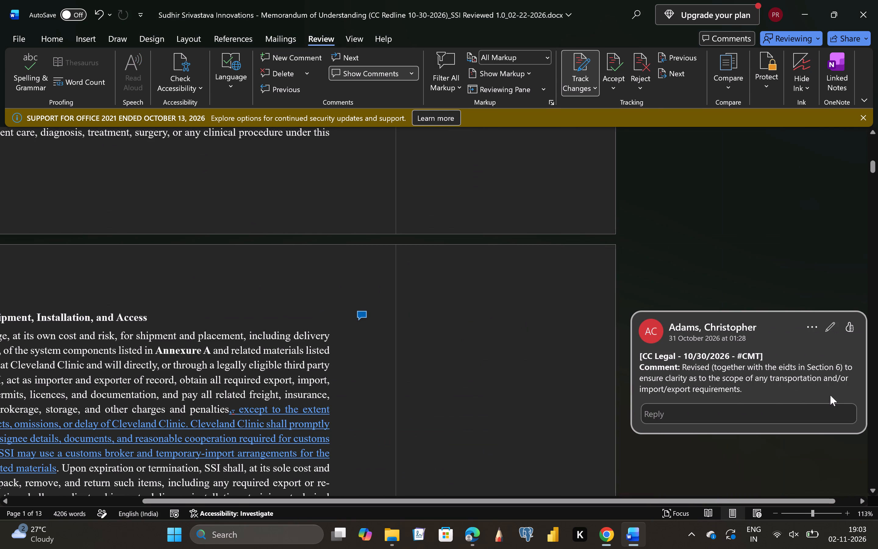
pyautogui.scroll(-1, 760, 364)
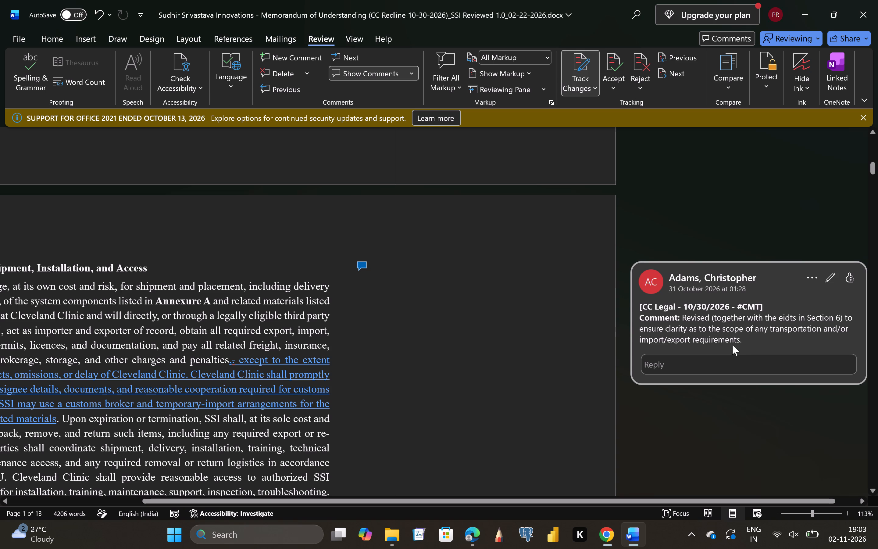
pyautogui.hscroll(3, 728, 339)
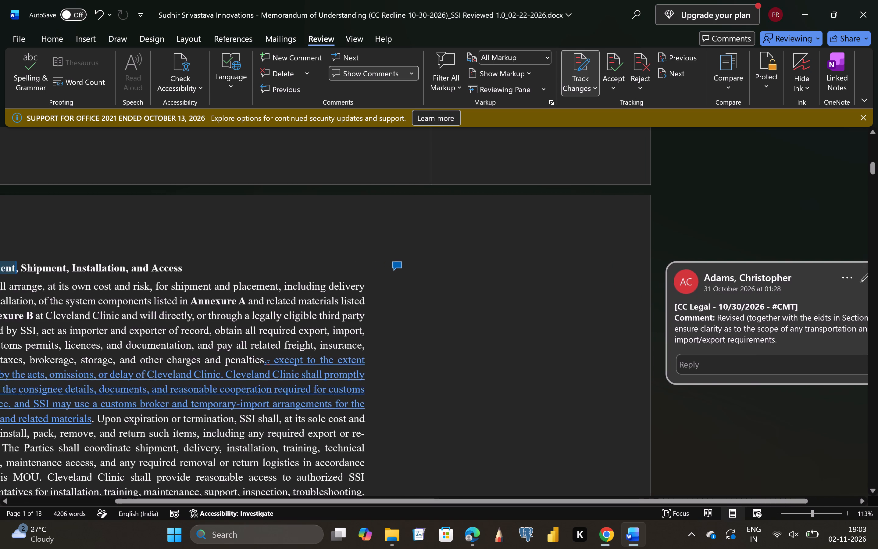
pyautogui.hscroll(1, 728, 339)
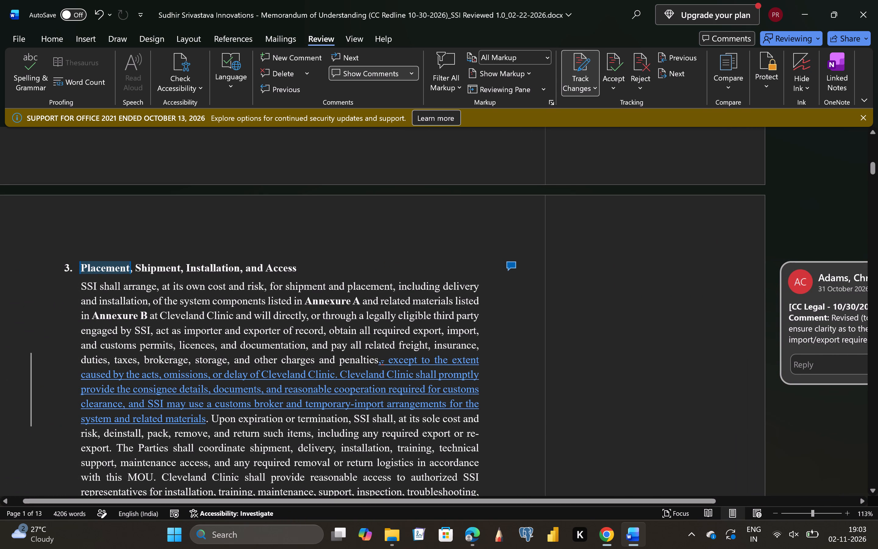
pyautogui.scroll(-1, 482, 379)
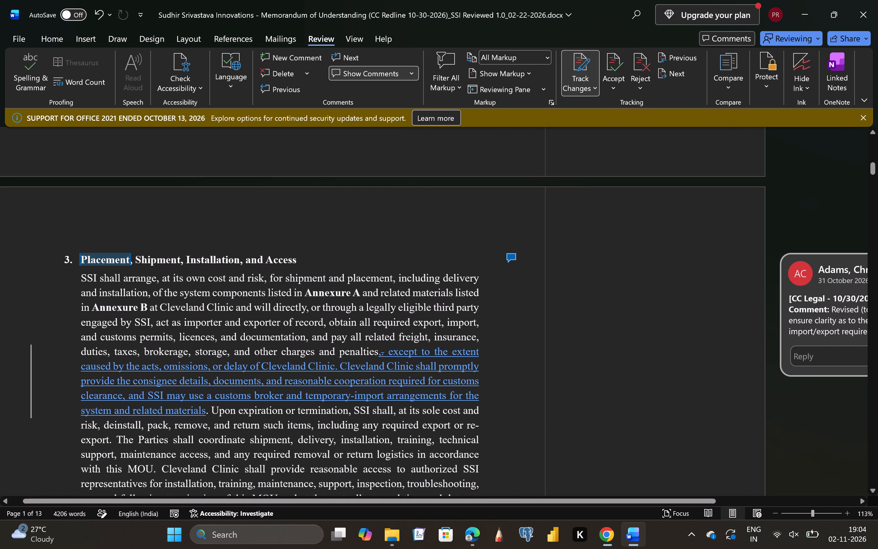
pyautogui.scroll(-1, 482, 379)
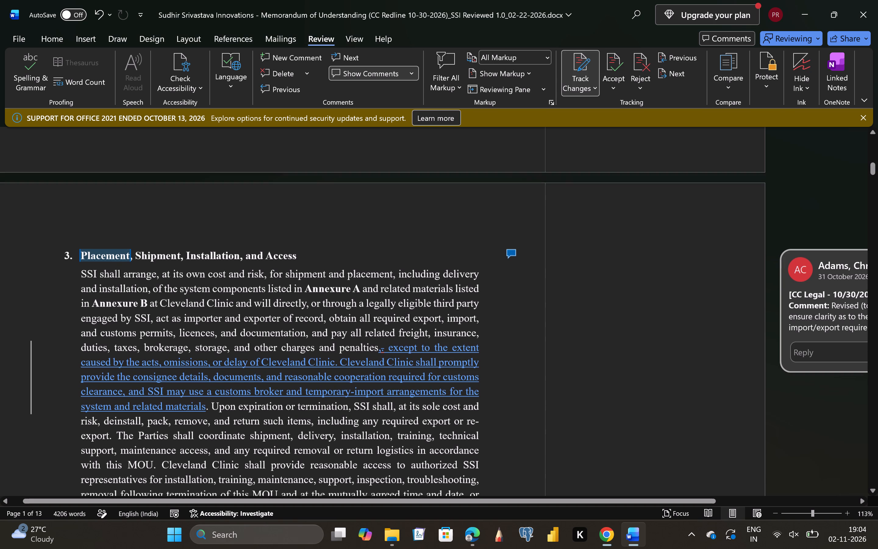
pyautogui.scroll(-1, 482, 379)
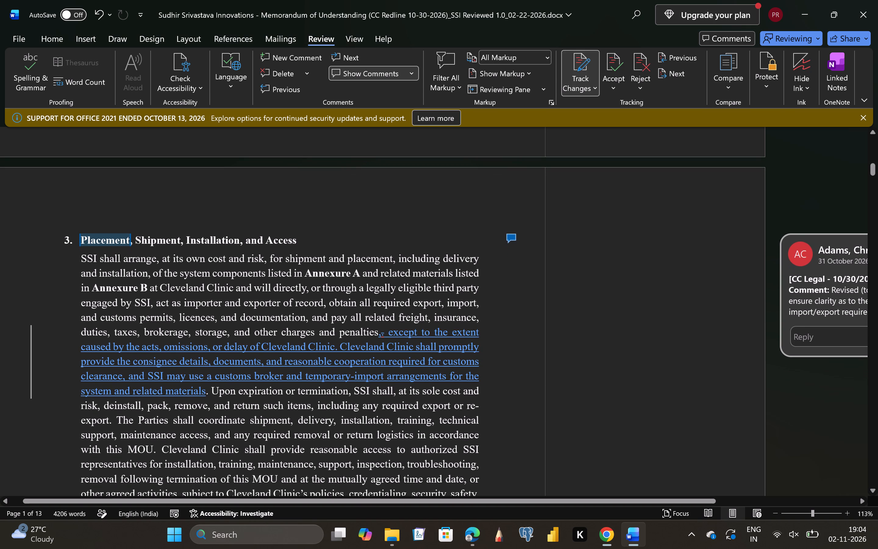
# Post the reply "This is fine." to the CC Legal comment on the Section 3 heading.
pyautogui.click(510, 240)
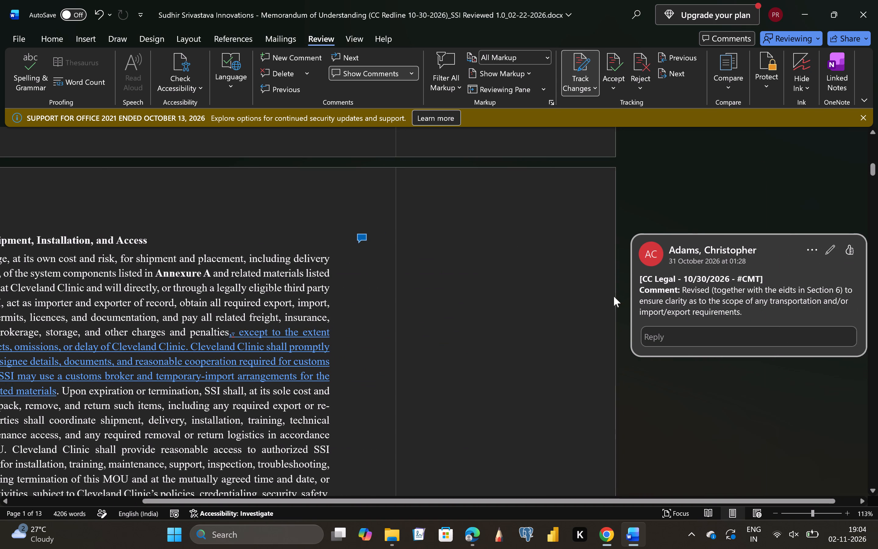
pyautogui.click(671, 335)
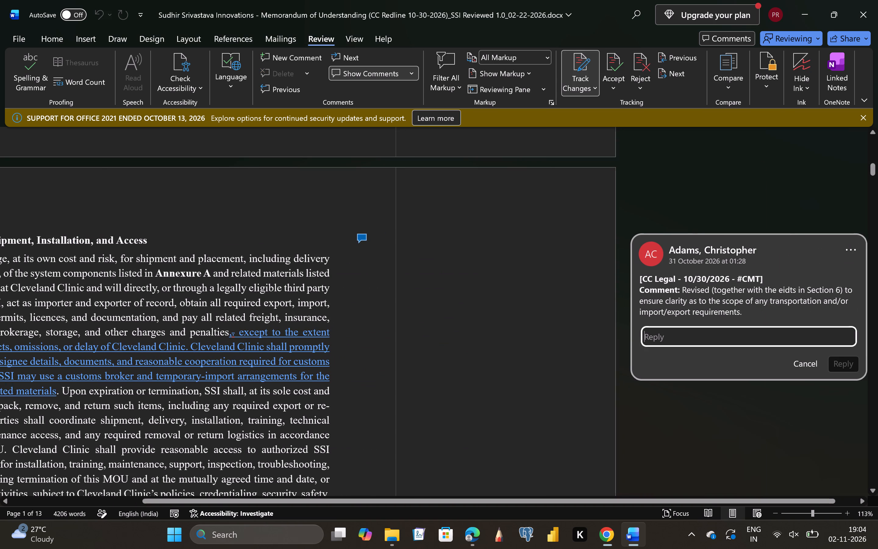
pyautogui.write('this is')
pyautogui.press('space')
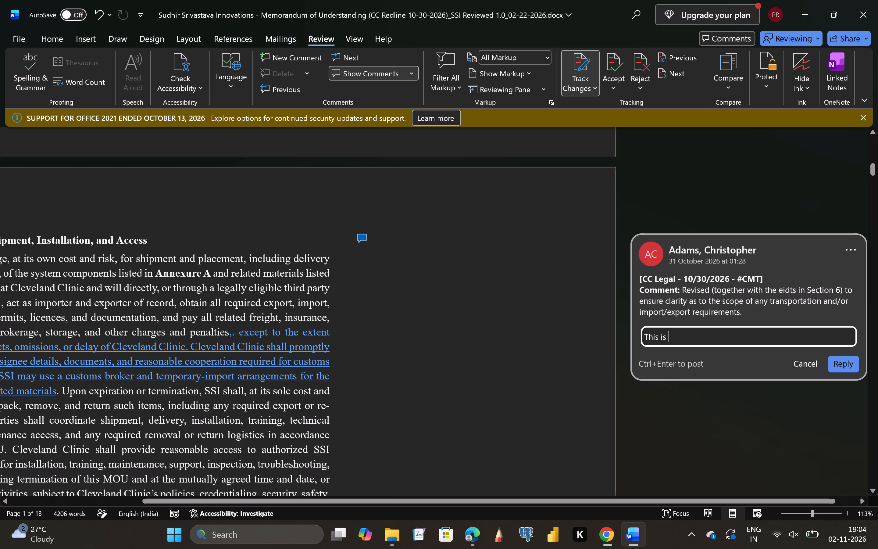
pyautogui.write('fine.')
pyautogui.press('space')
pyautogui.press('Return')
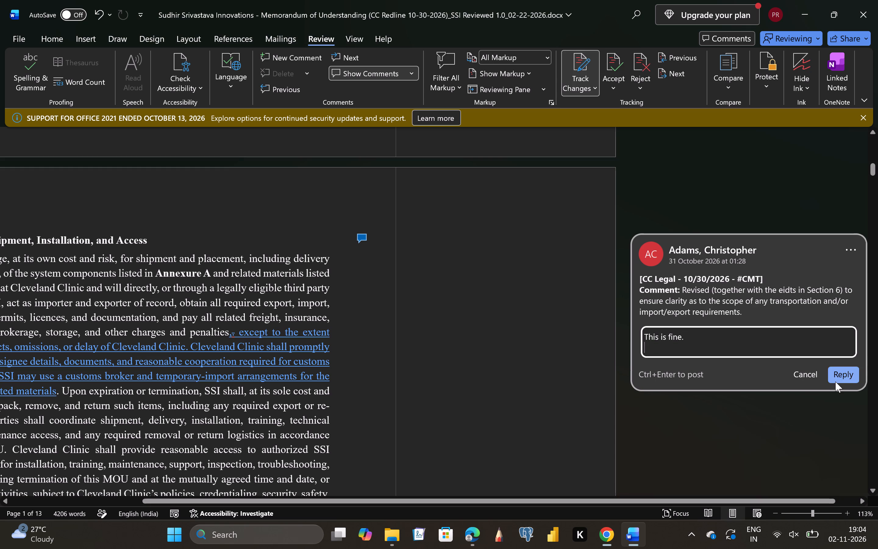
pyautogui.click(835, 382)
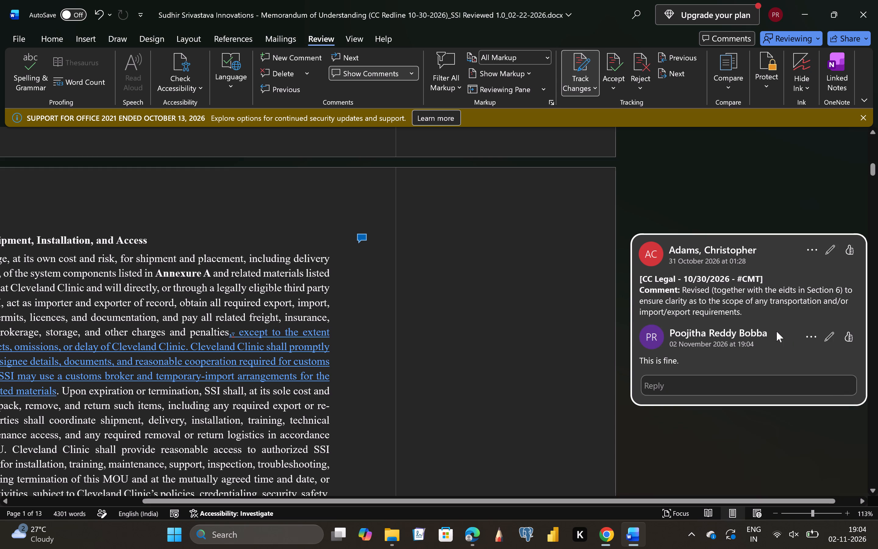
pyautogui.click(833, 334)
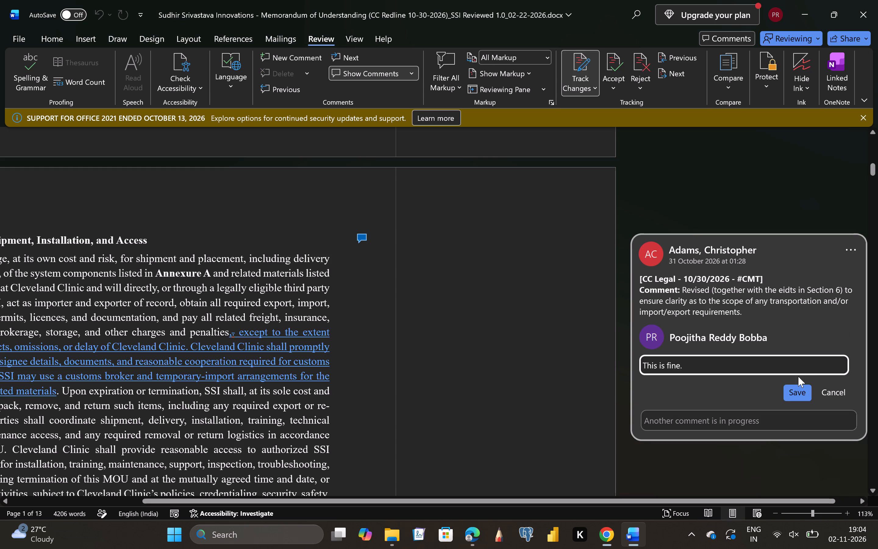
pyautogui.click(838, 392)
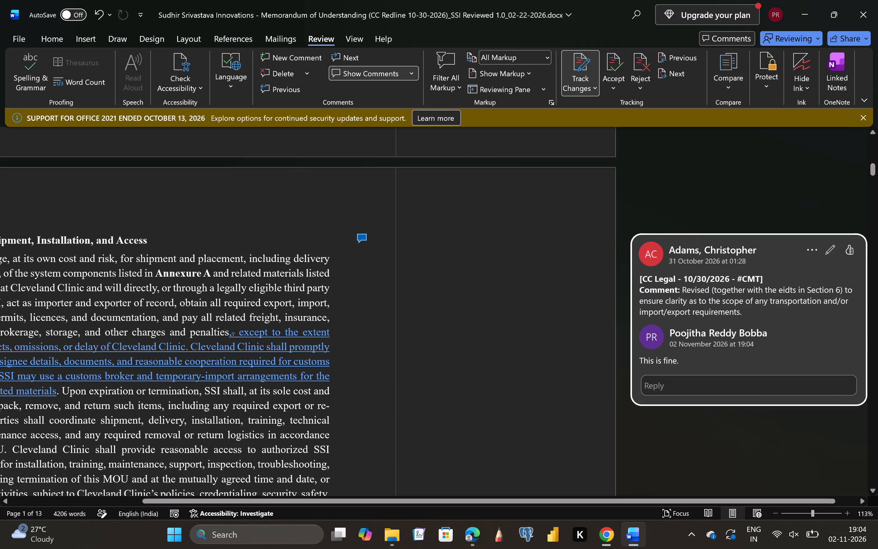
# Start adding another Microsoft account and enter its sign-in email.
pyautogui.click(783, 15)
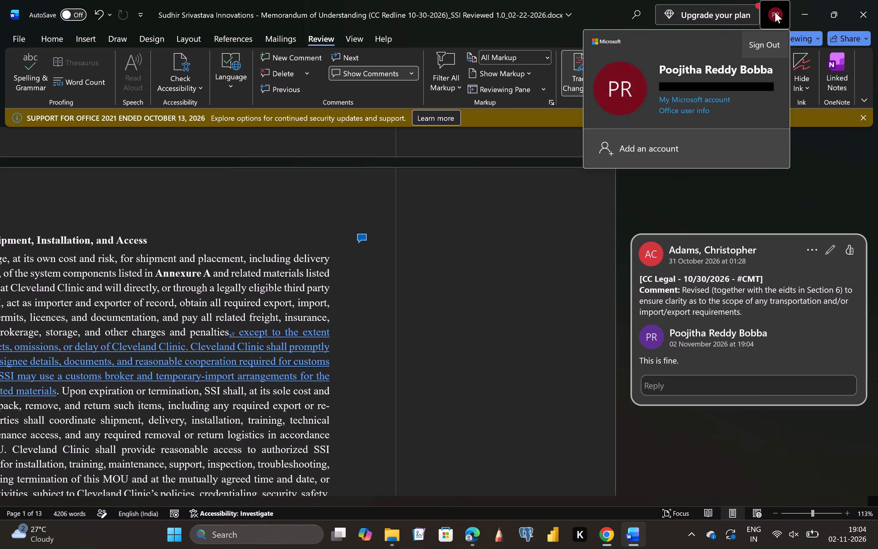
pyautogui.click(657, 149)
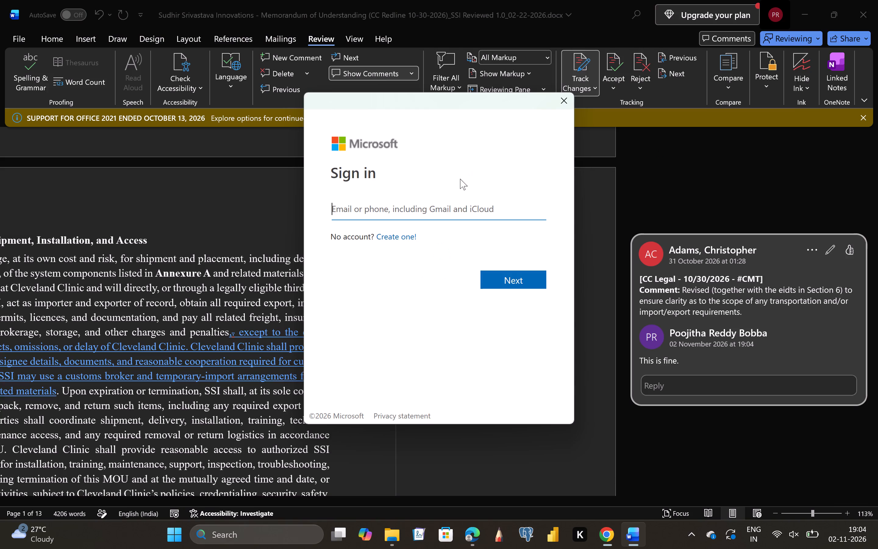
pyautogui.click(389, 210)
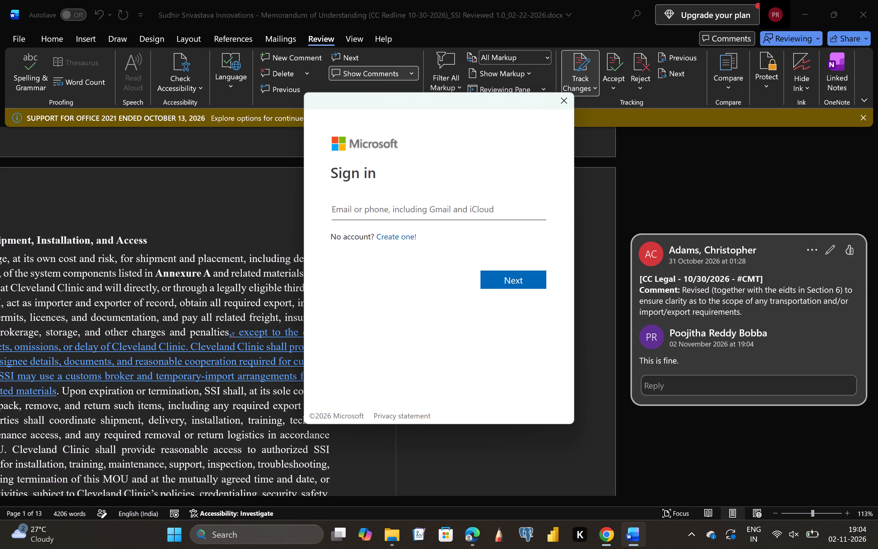
pyautogui.write('srin')
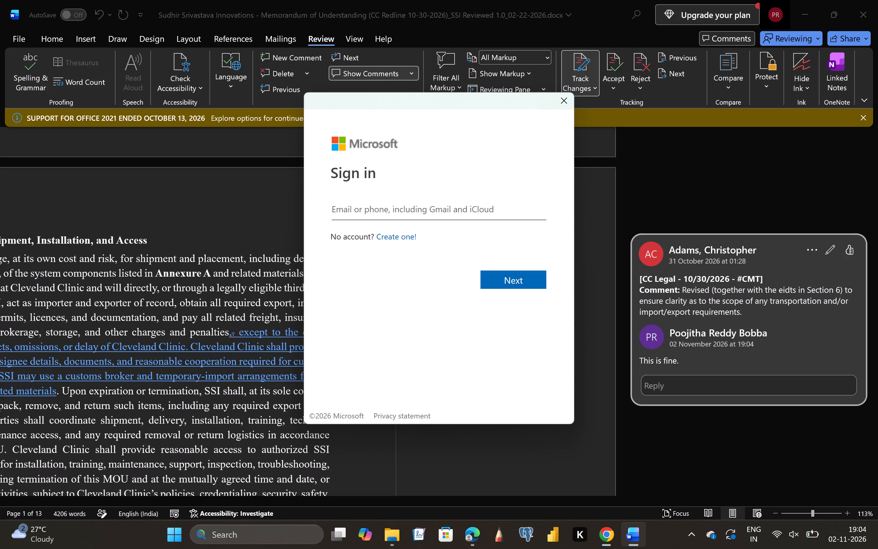
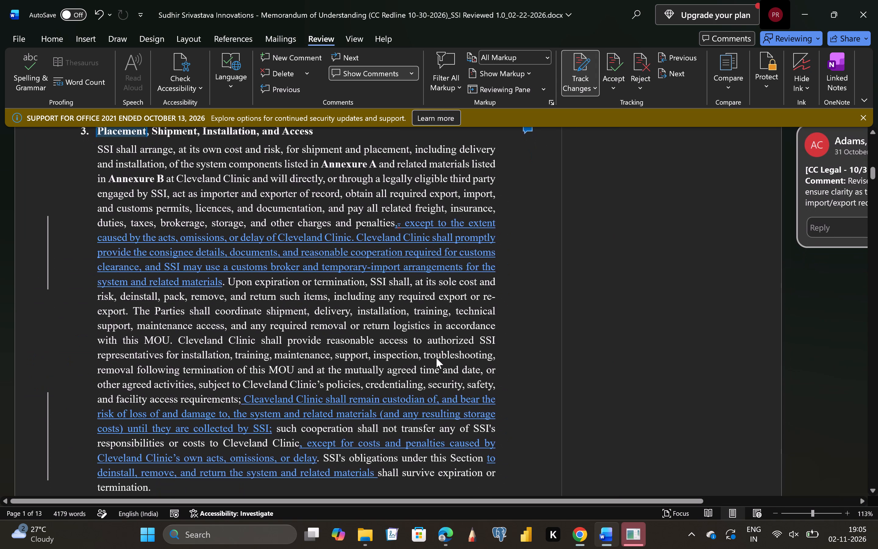
# Read the full CC Legal comment on the Section 4 heading, Training Instruments and Support.
pyautogui.hscroll(-1, 436, 358)
pyautogui.scroll(-4, 436, 358)
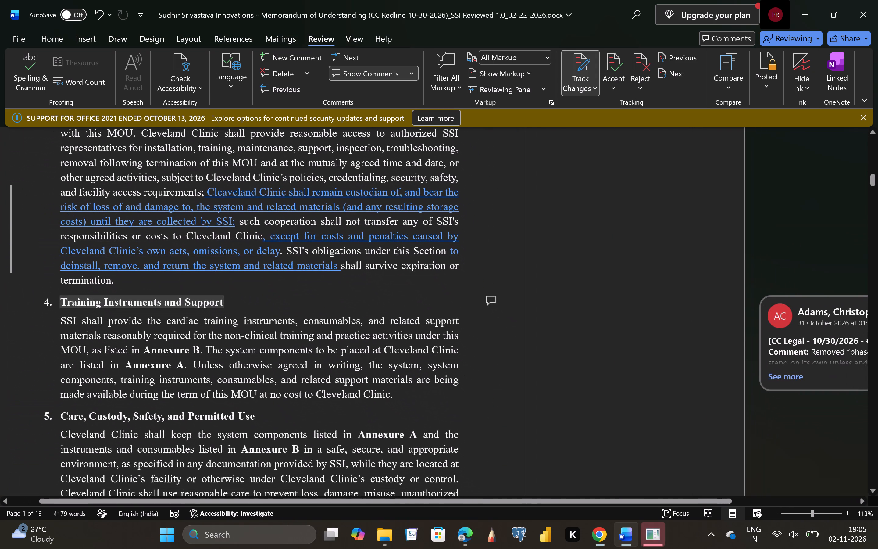
pyautogui.doubleClick(775, 376)
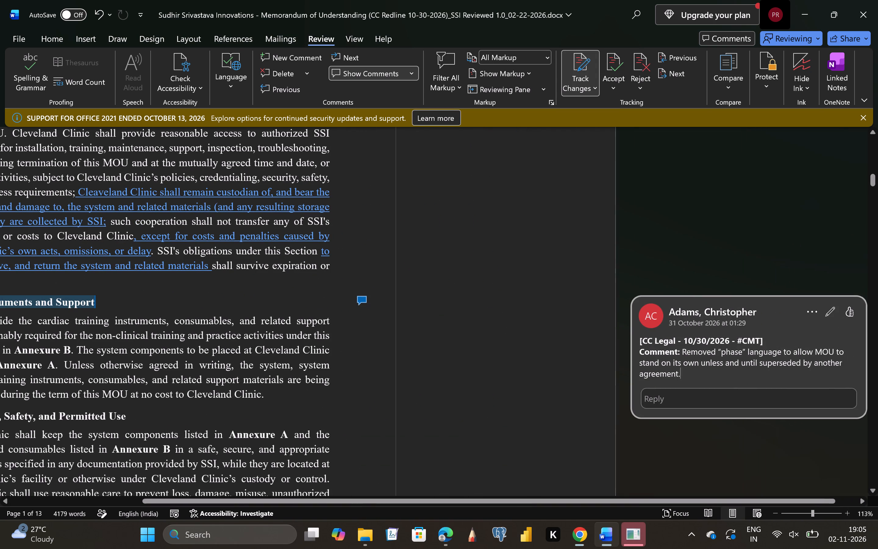
pyautogui.scroll(-1, 719, 377)
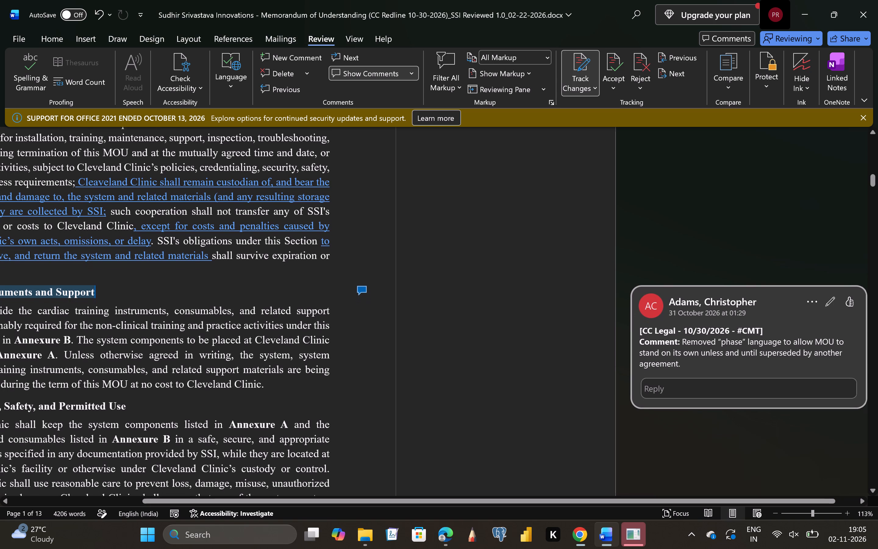
pyautogui.scroll(-2, 719, 377)
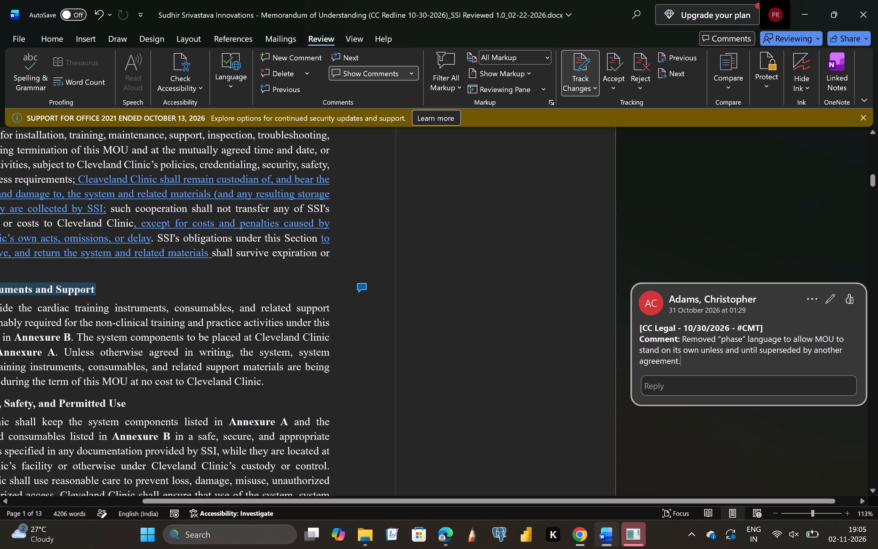
pyautogui.hscroll(3, 359, 346)
pyautogui.scroll(-4, 359, 346)
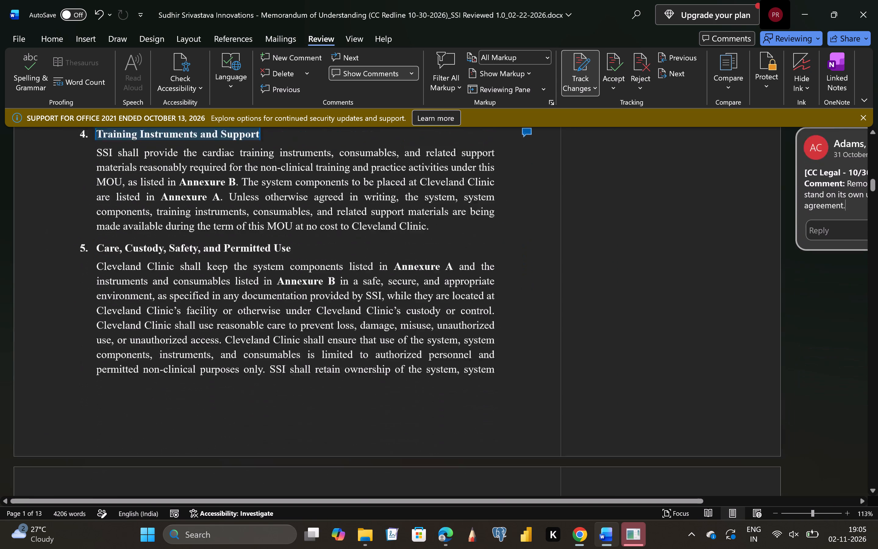
# Read the full CC Legal comment on Section 5's maintenance paragraph, alongside the tracked changes to SSI's repair and loss obligations.
pyautogui.scroll(-2, 359, 346)
pyautogui.hscroll(-1, 359, 346)
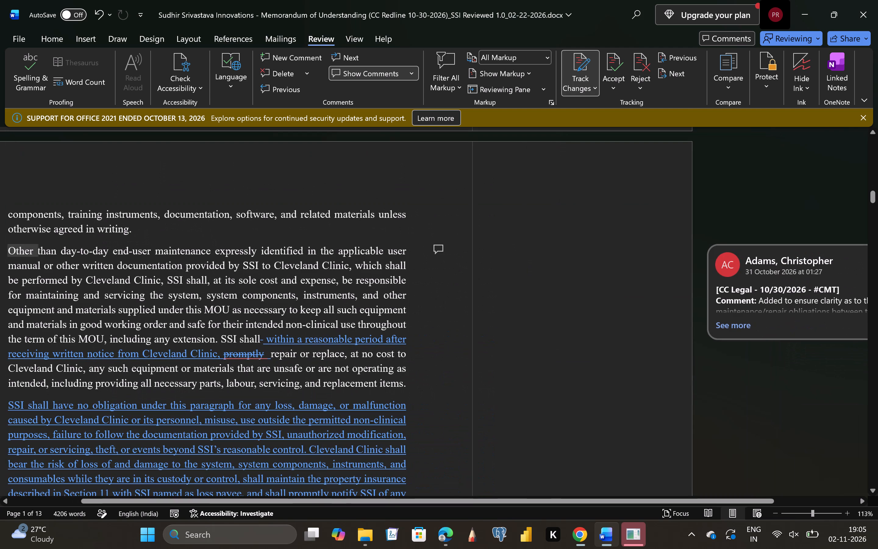
pyautogui.click(730, 323)
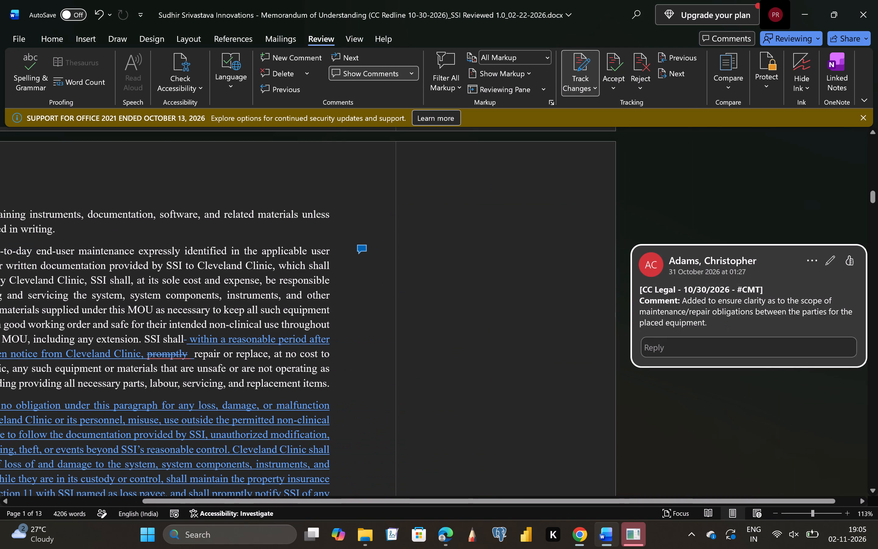
pyautogui.hscroll(1, 444, 343)
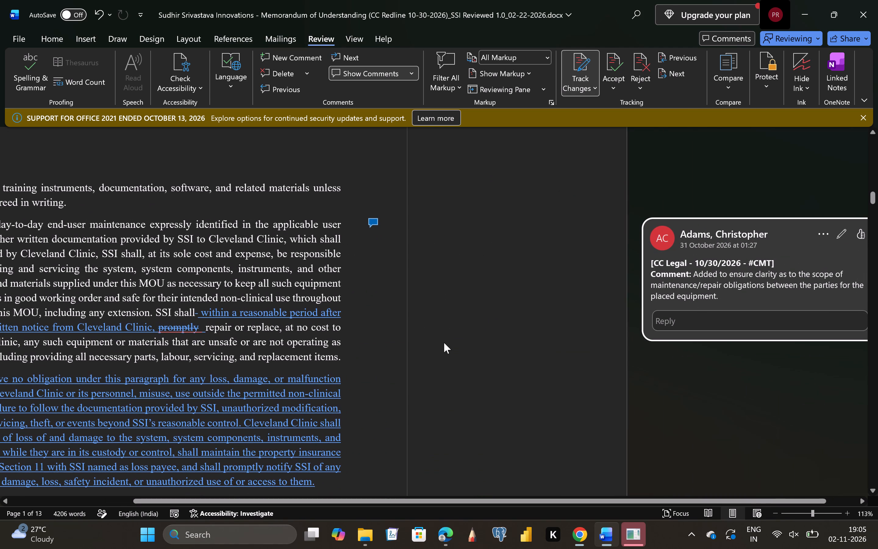
pyautogui.hscroll(2, 444, 343)
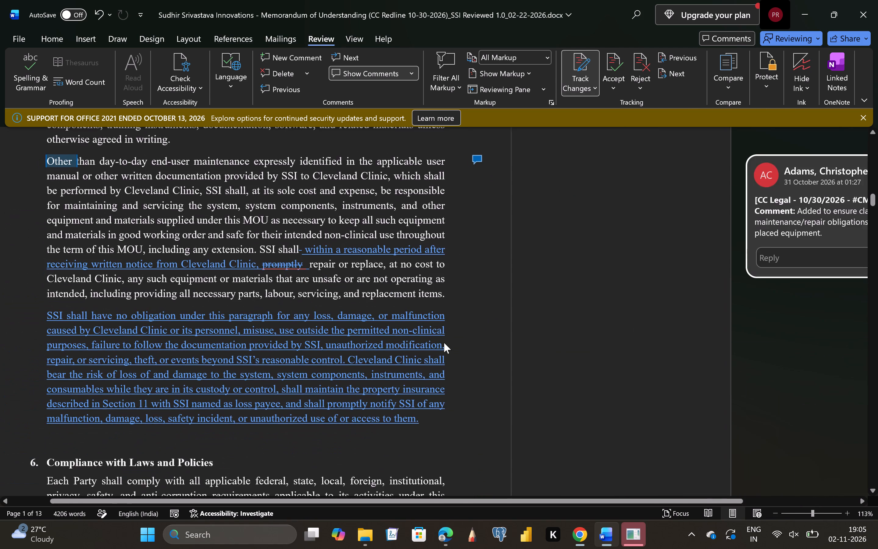
pyautogui.hscroll(1, 444, 343)
# Reread Section 3, Placement, Shipment, Installation, and Access, examining its tracked insertions on customs, custody, risk of loss, and return costs.
pyautogui.scroll(3, 444, 343)
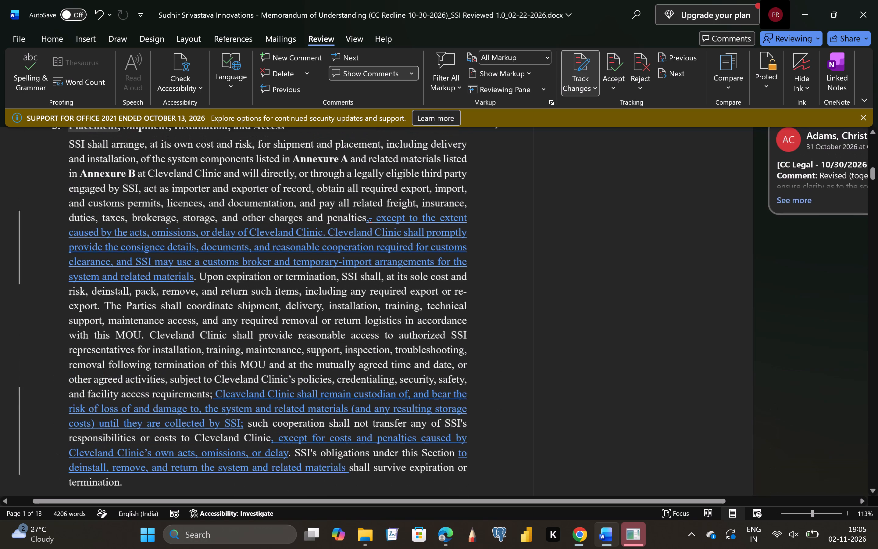
pyautogui.scroll(1, 444, 343)
pyautogui.scroll(-1, 444, 343)
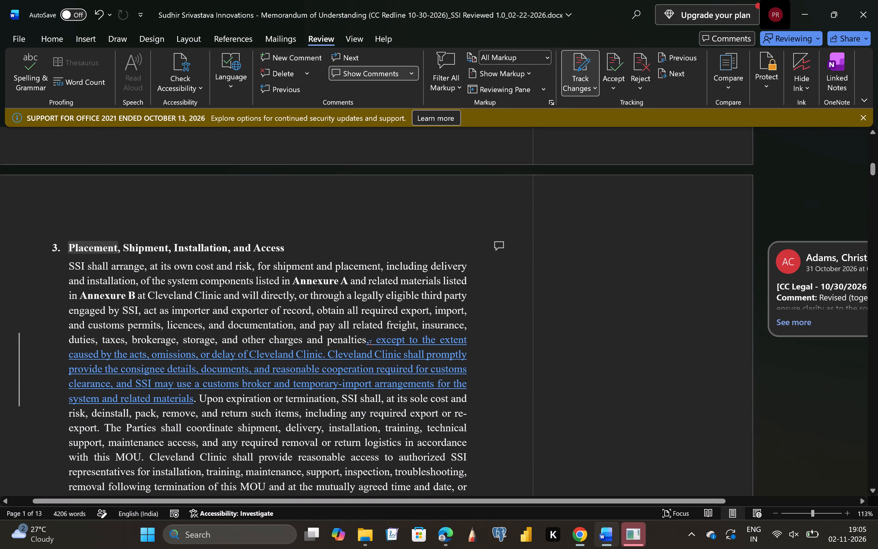
pyautogui.scroll(-1, 444, 343)
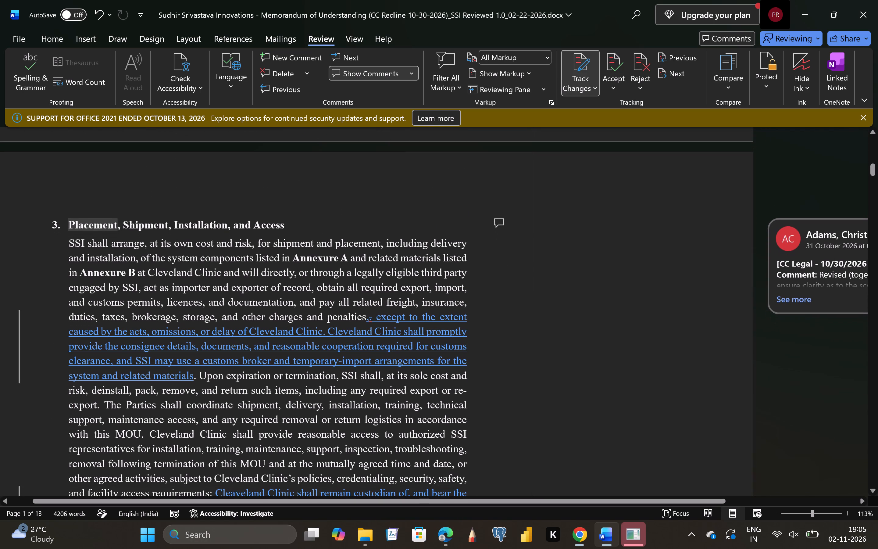
pyautogui.scroll(-2, 444, 343)
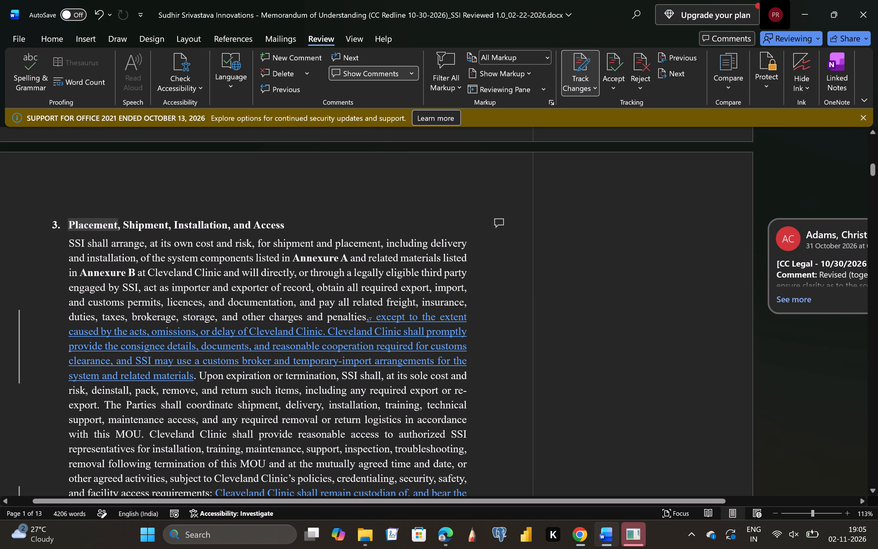
pyautogui.scroll(-1, 444, 343)
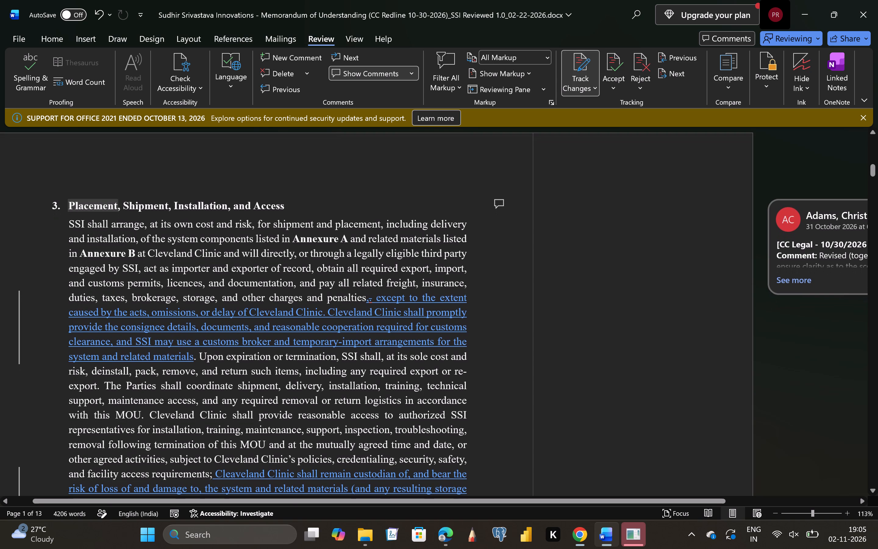
pyautogui.scroll(-1, 444, 343)
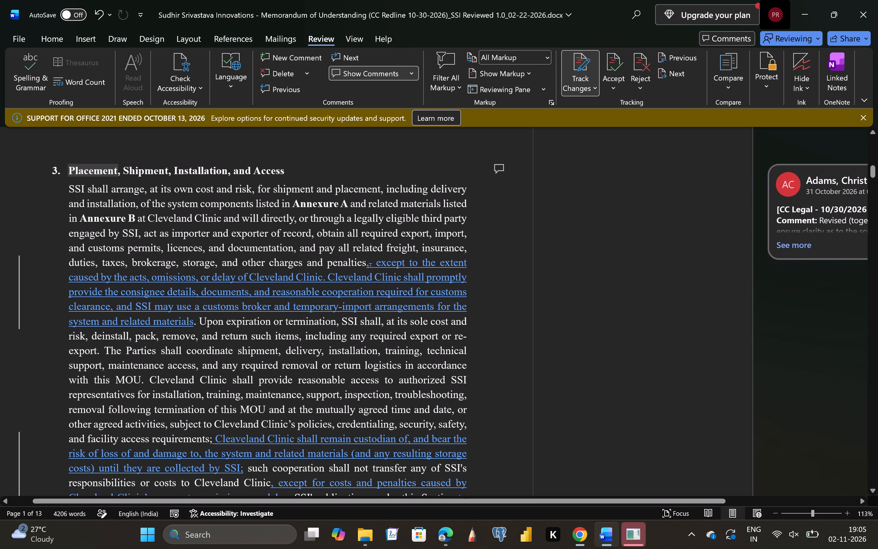
pyautogui.scroll(-2, 444, 343)
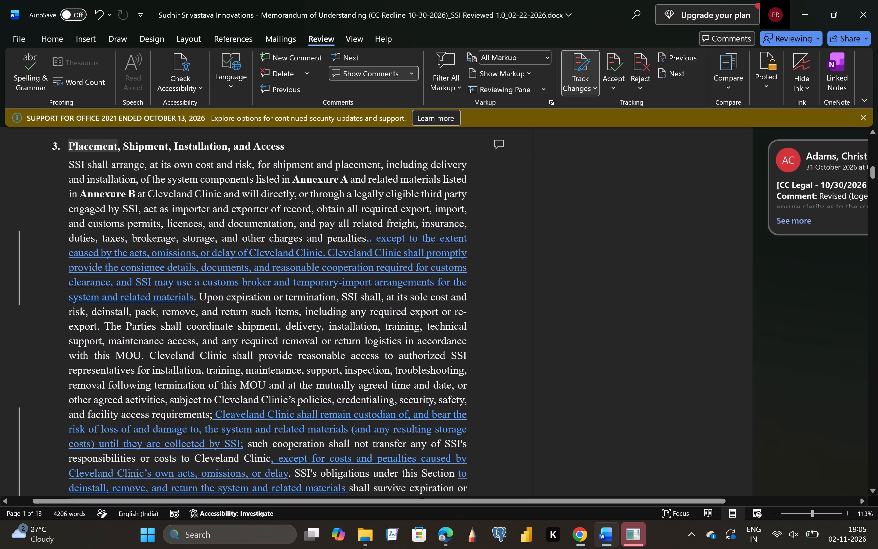
pyautogui.scroll(-1, 444, 343)
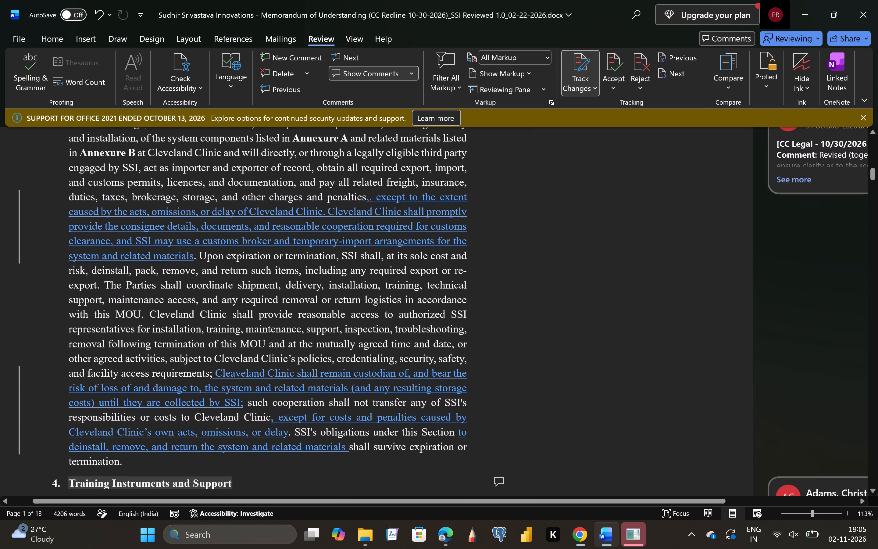
pyautogui.scroll(-1, 444, 343)
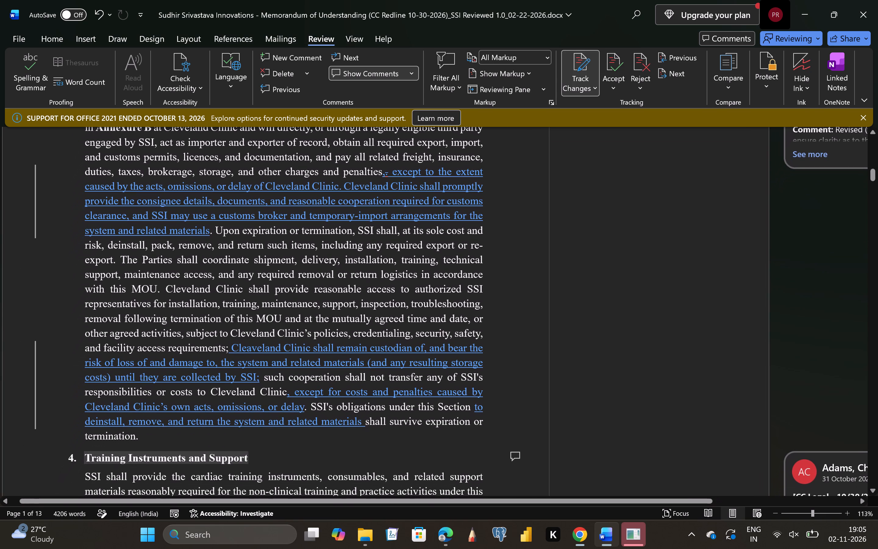
pyautogui.scroll(-1, 444, 343)
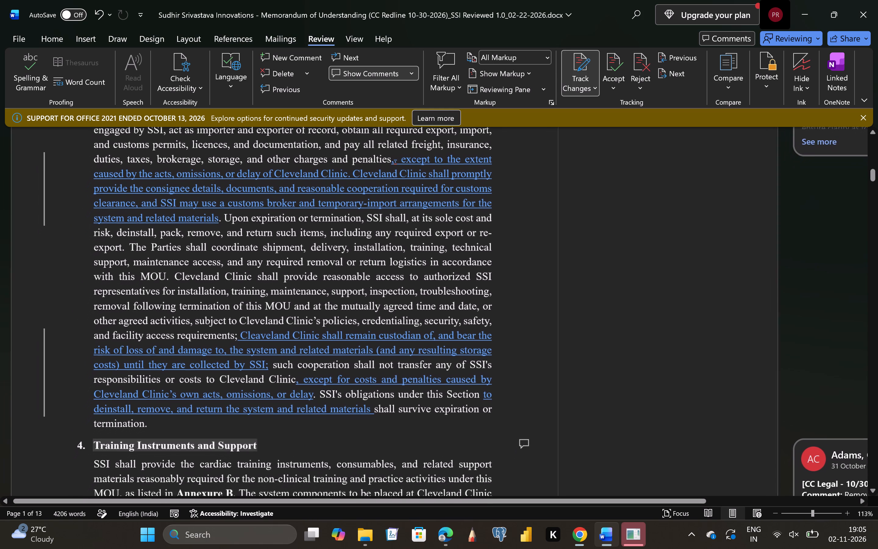
pyautogui.scroll(-2, 444, 343)
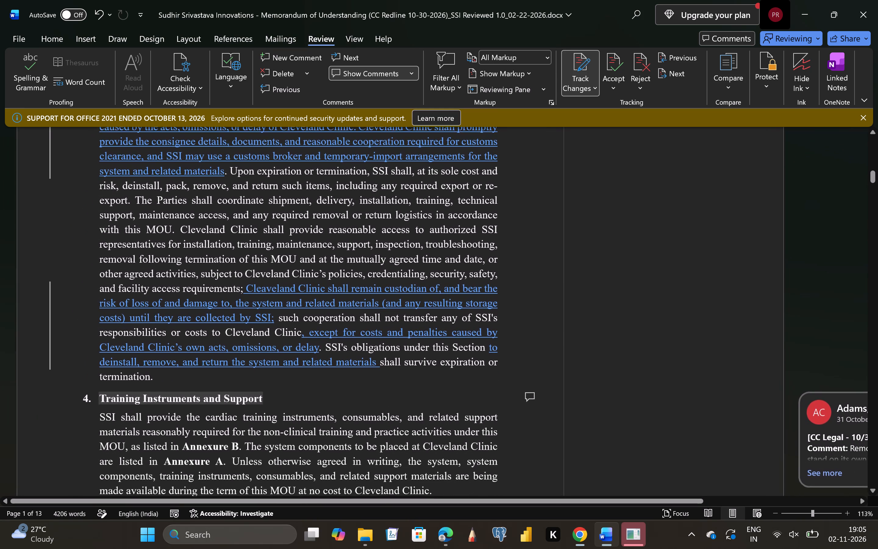
pyautogui.scroll(-3, 444, 343)
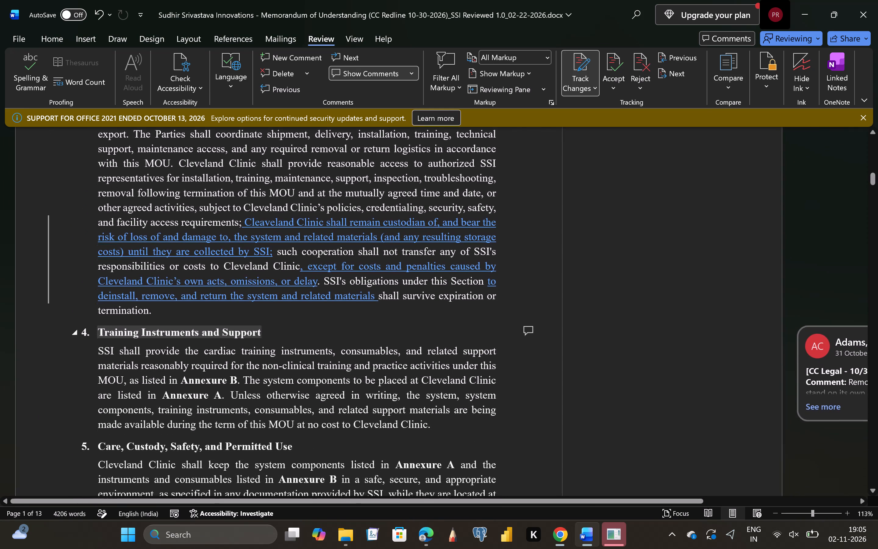
pyautogui.scroll(-2, 444, 343)
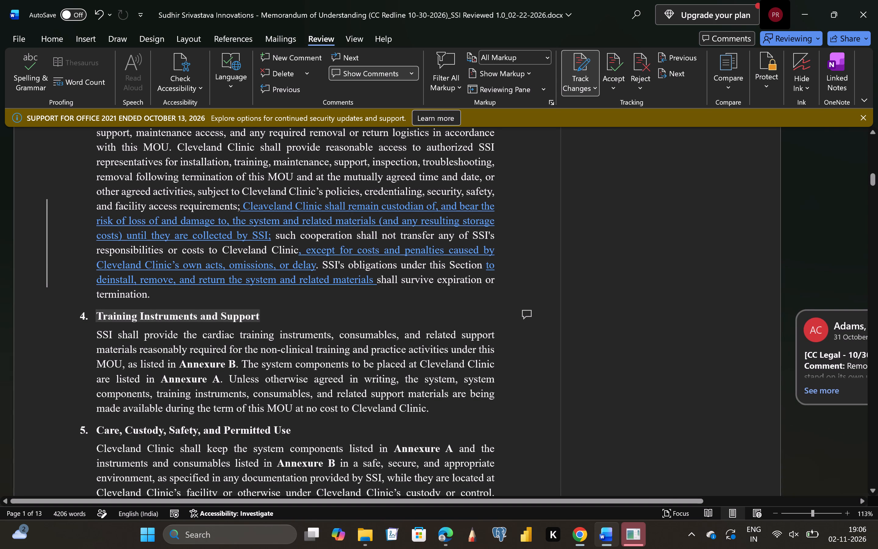
# Read the end of Section 3 and the text of Section 4, Training Instruments and Support, and Section 5, Care, Custody, Safety, and Permitted Use.
pyautogui.hscroll(1, 444, 343)
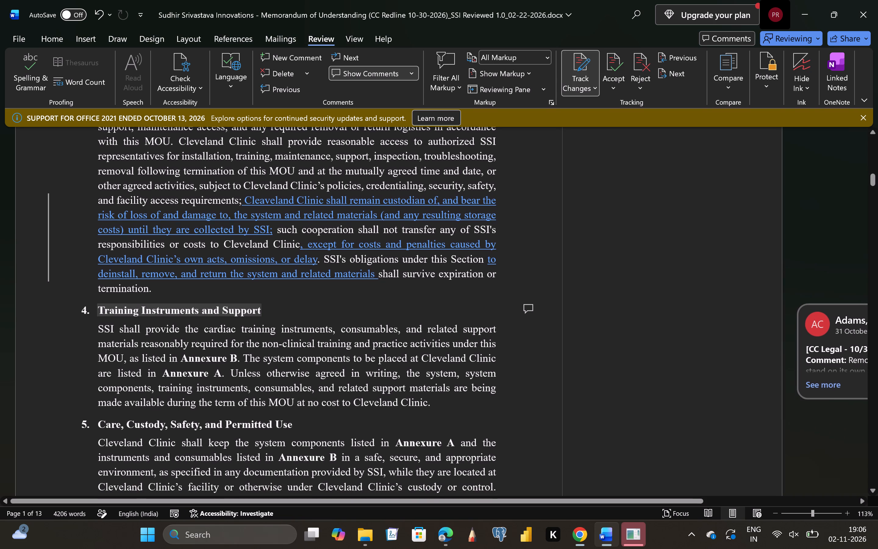
pyautogui.hscroll(2, 444, 343)
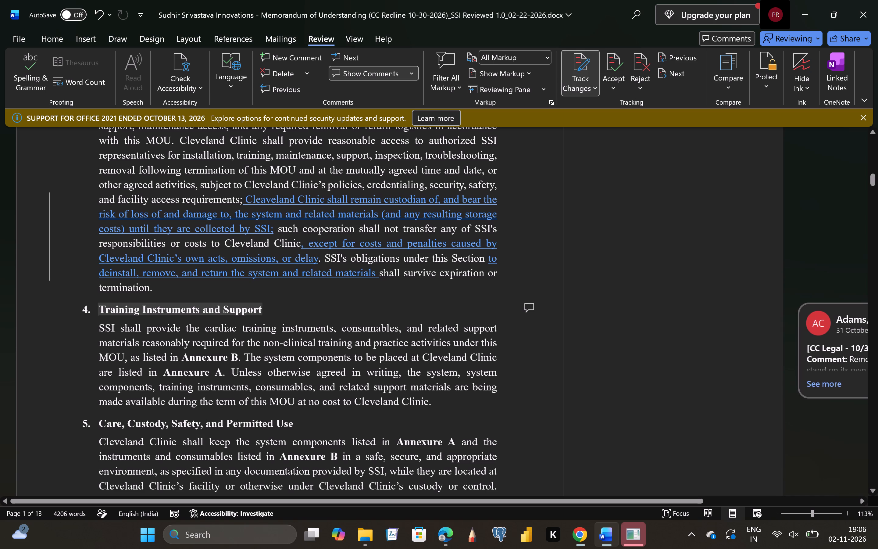
pyautogui.hscroll(1, 444, 343)
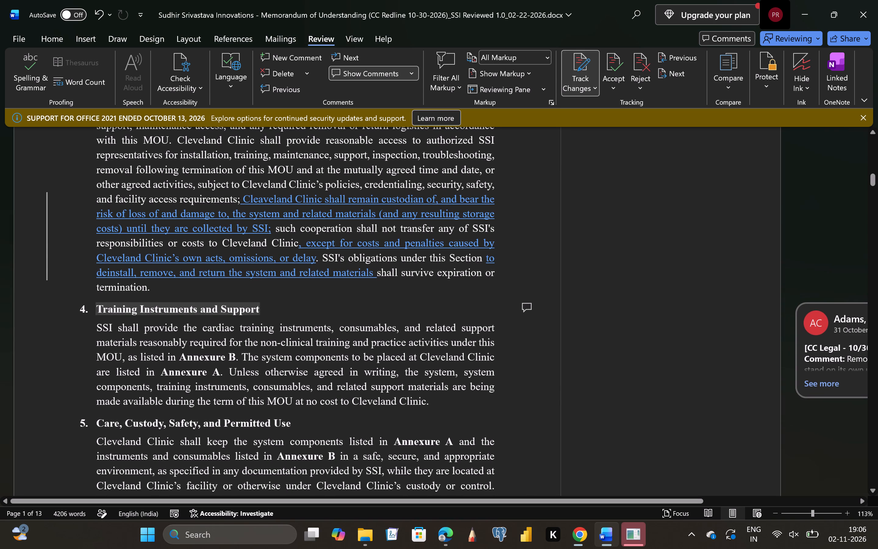
pyautogui.hscroll(1, 444, 343)
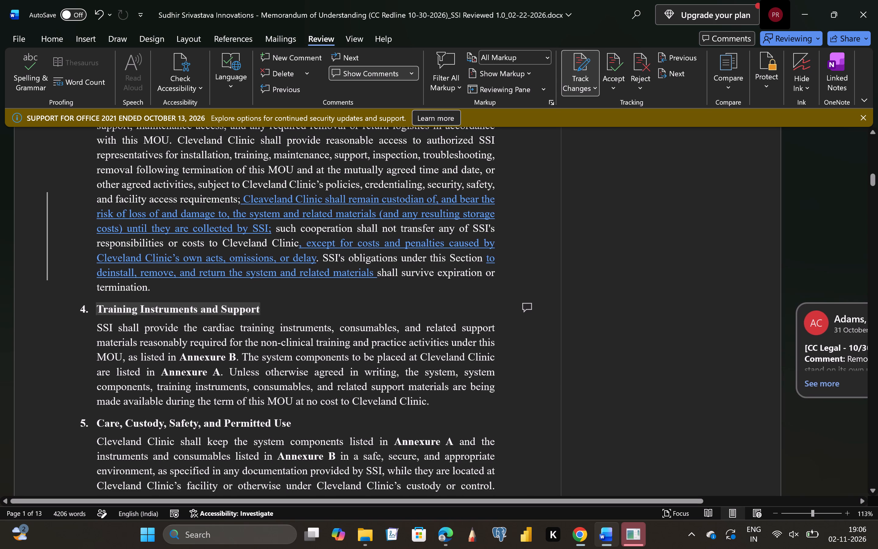
pyautogui.hscroll(1, 444, 343)
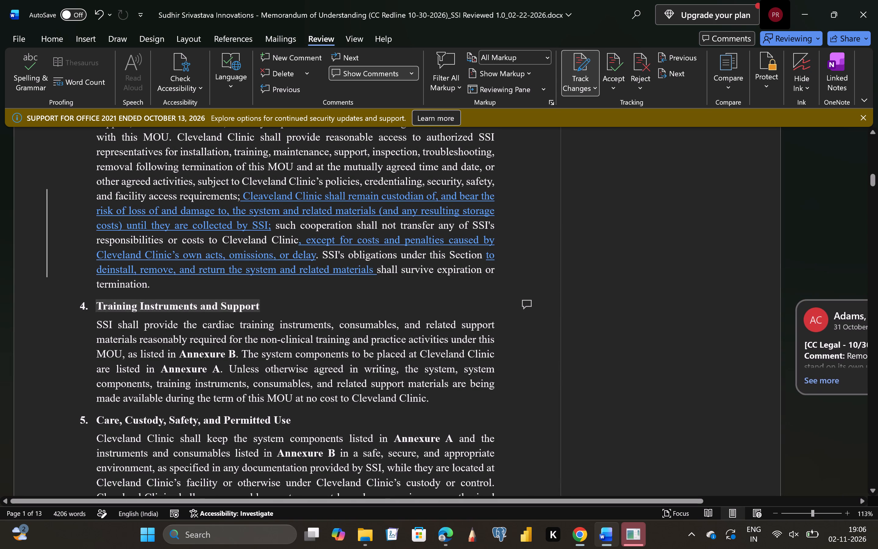
pyautogui.scroll(-1, 444, 343)
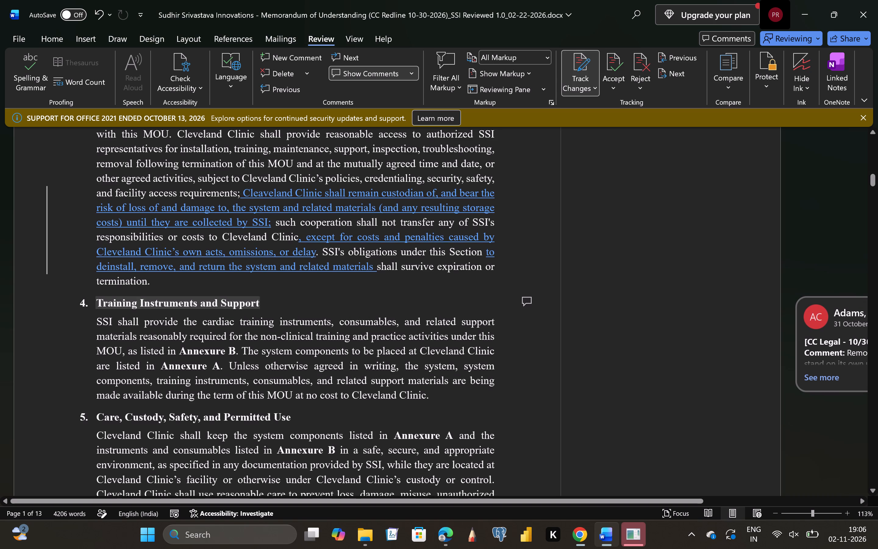
pyautogui.scroll(-1, 444, 343)
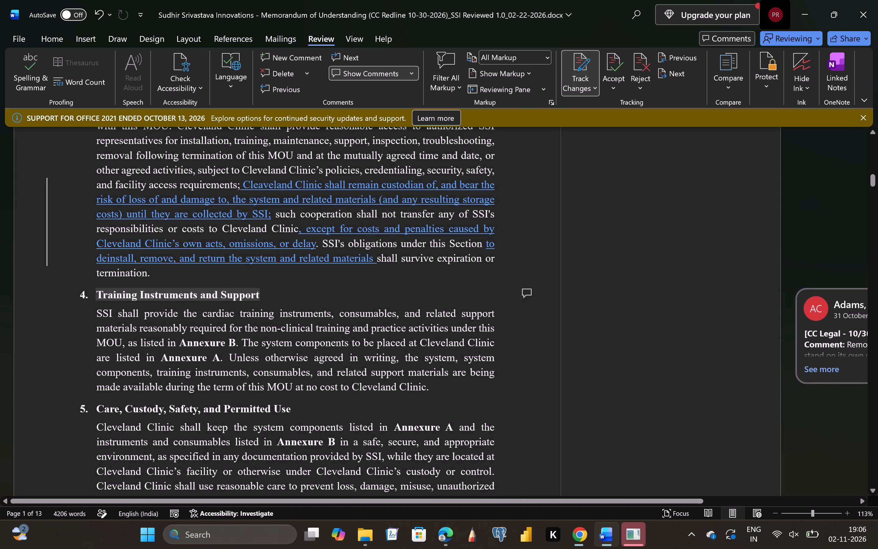
pyautogui.scroll(1, 444, 343)
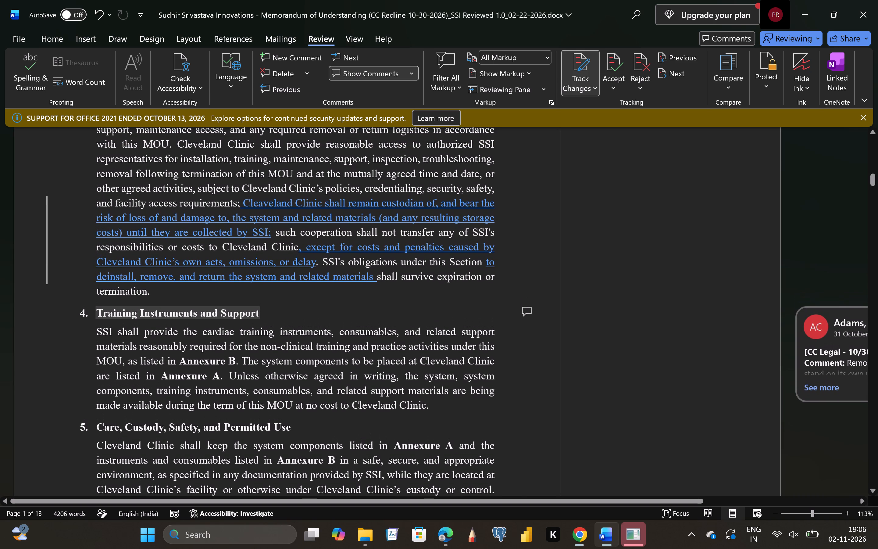
pyautogui.scroll(2, 444, 343)
pyautogui.scroll(-1, 444, 343)
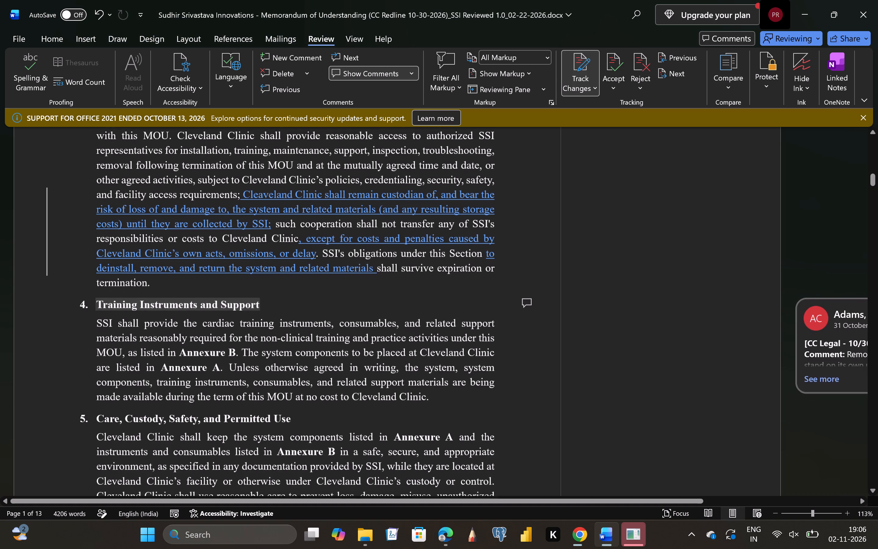
pyautogui.scroll(-2, 444, 343)
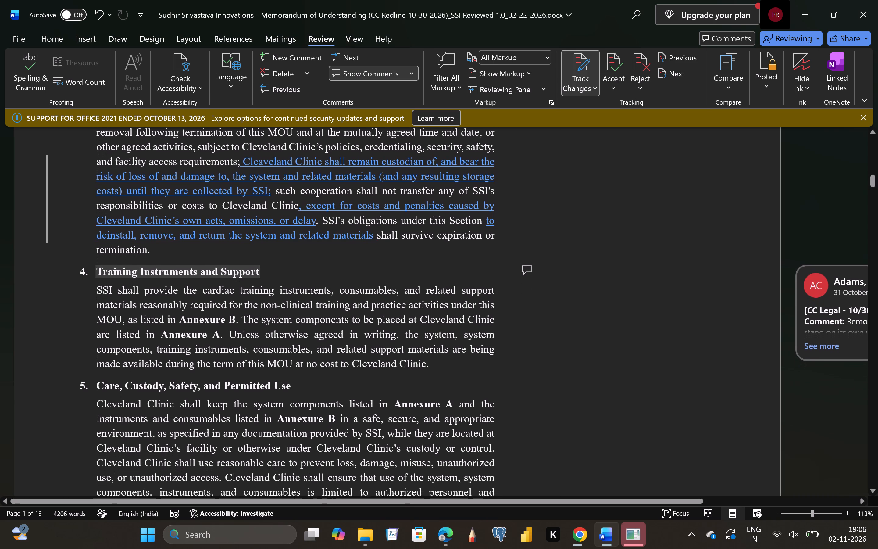
pyautogui.scroll(-2, 444, 343)
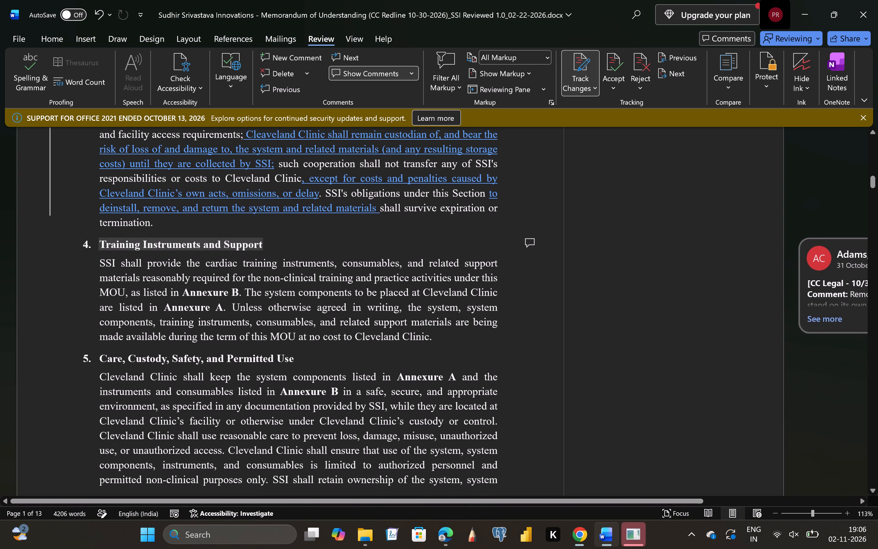
pyautogui.scroll(-1, 444, 343)
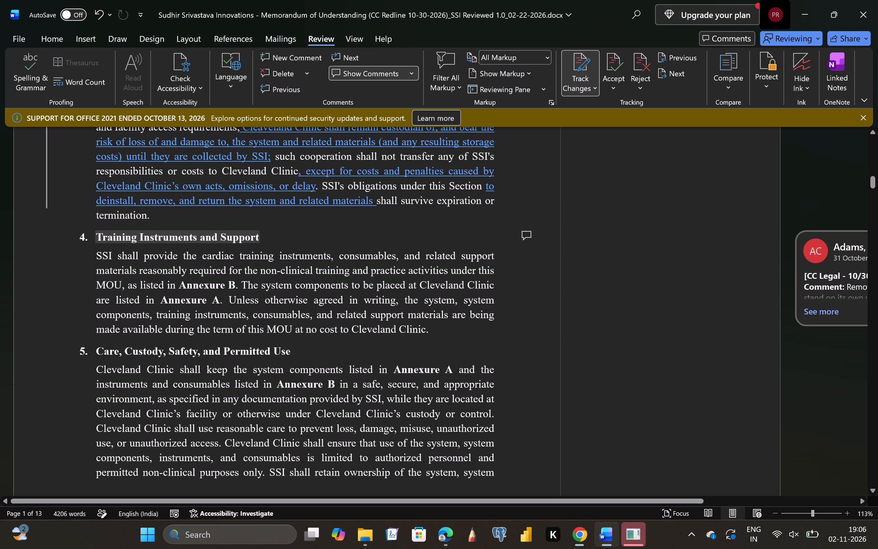
pyautogui.scroll(-2, 444, 343)
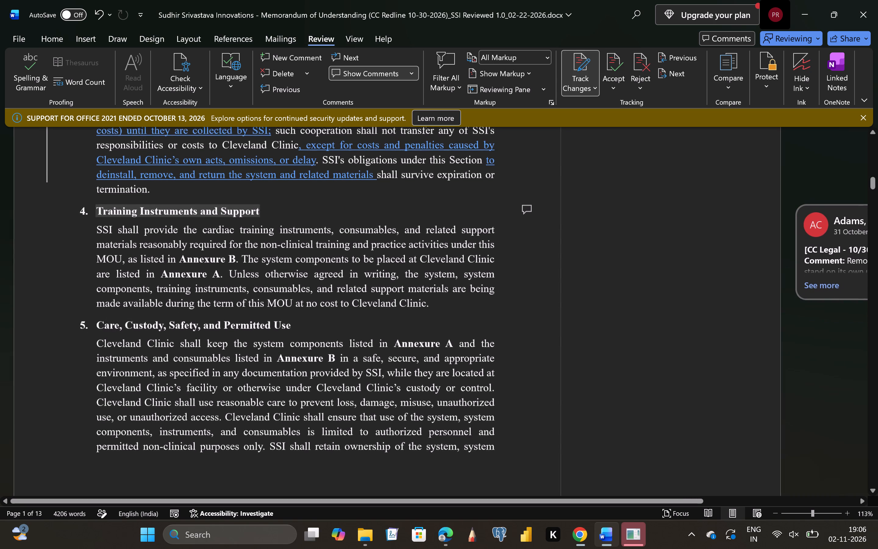
pyautogui.scroll(-1, 444, 343)
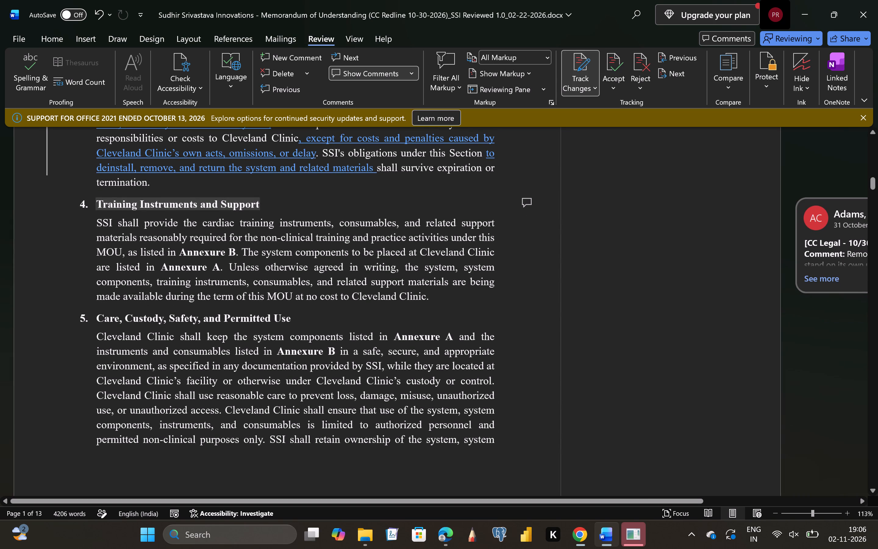
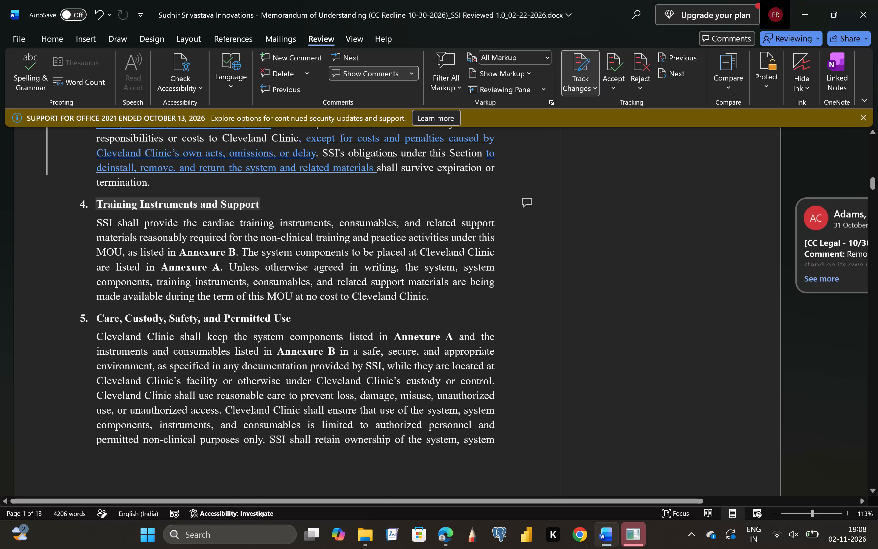
# Expand and reread the CC Legal comment on the Section 4 heading, Training Instruments and Support, alongside the section's text.
pyautogui.scroll(1, 567, 249)
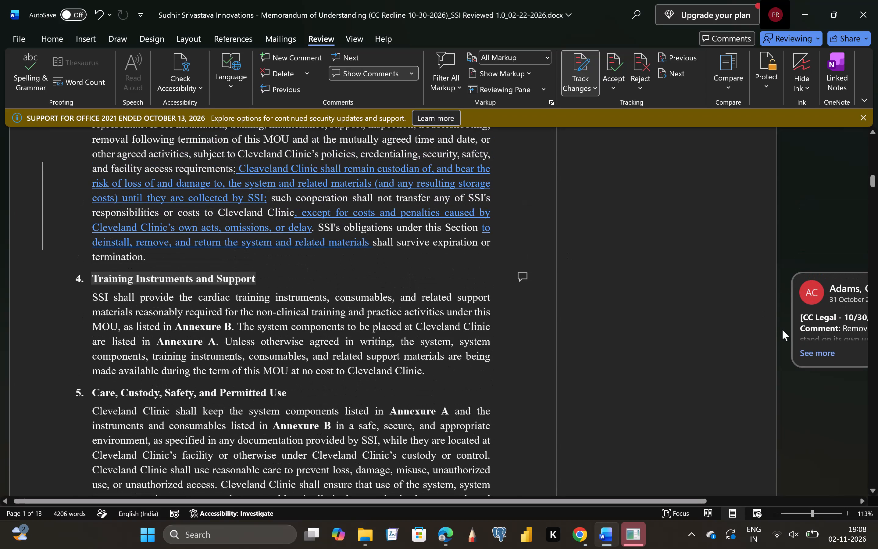
pyautogui.click(822, 354)
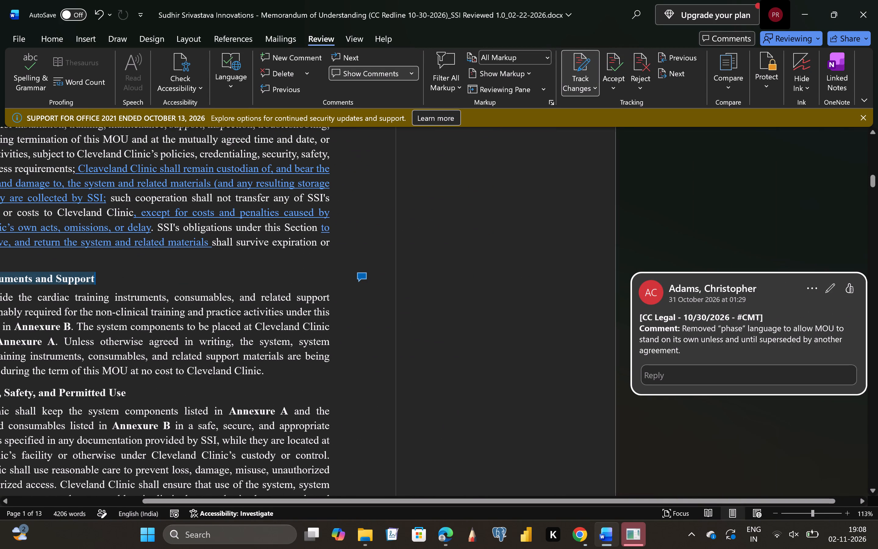
pyautogui.hscroll(1, 360, 327)
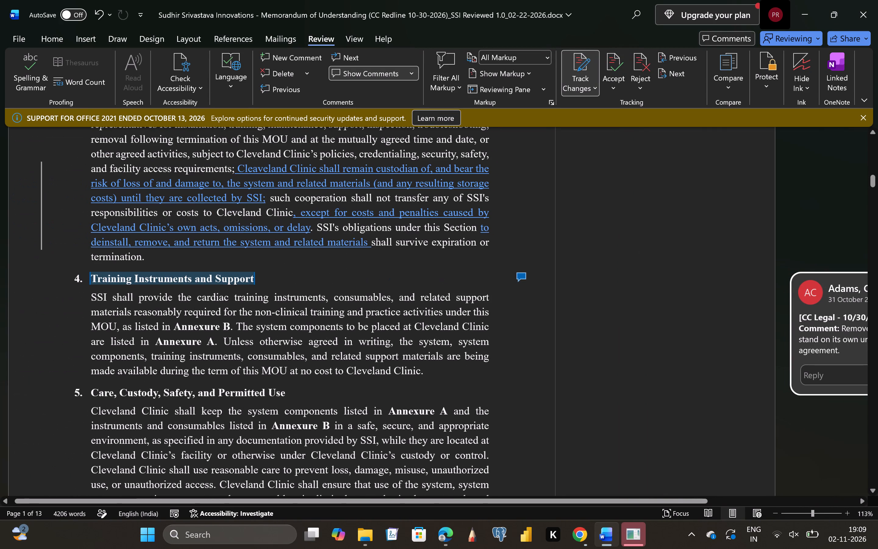
pyautogui.hscroll(4, 360, 327)
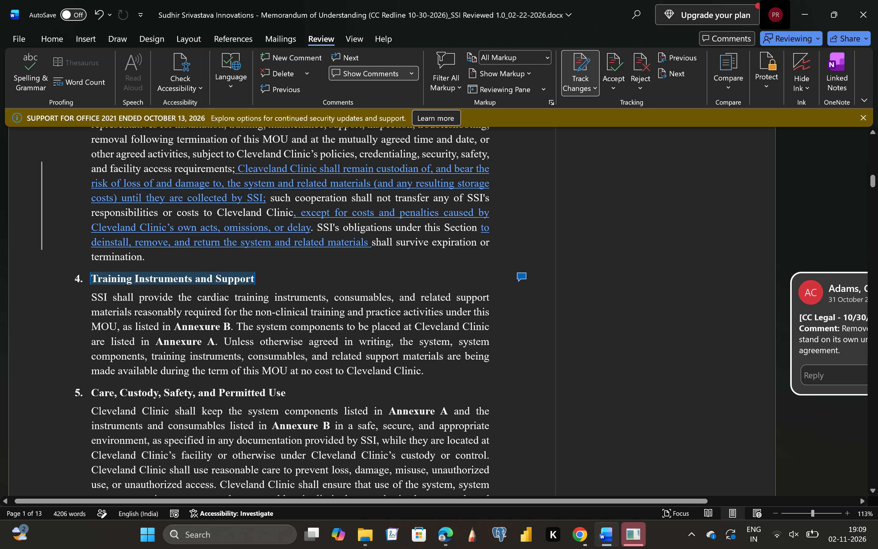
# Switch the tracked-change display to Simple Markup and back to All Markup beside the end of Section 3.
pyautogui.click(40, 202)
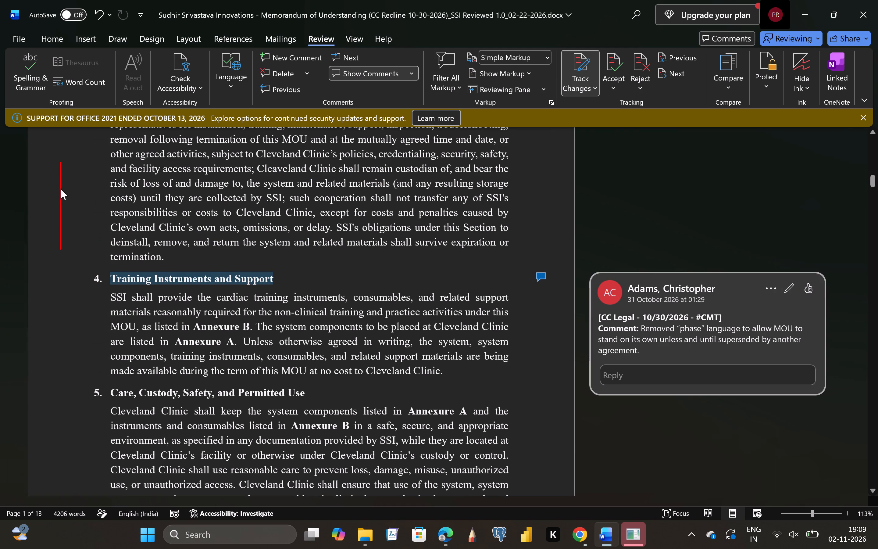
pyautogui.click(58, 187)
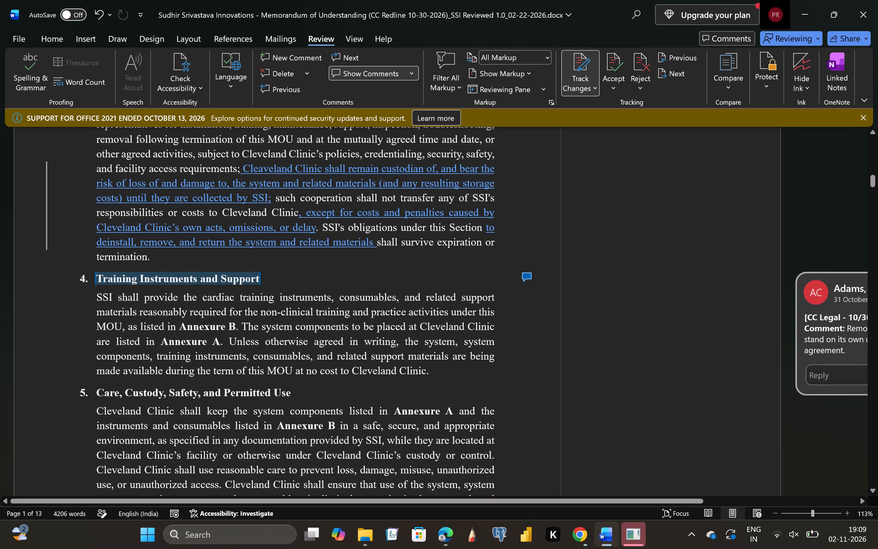
# Read on through Section 5 and open the full CC Legal comment on its day-to-day maintenance paragraph.
pyautogui.scroll(-1, 226, 270)
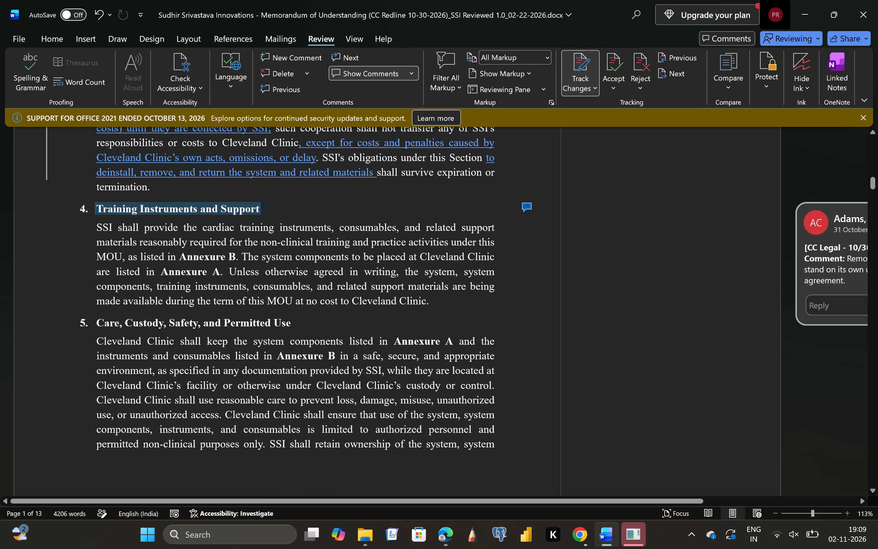
pyautogui.scroll(-1, 226, 270)
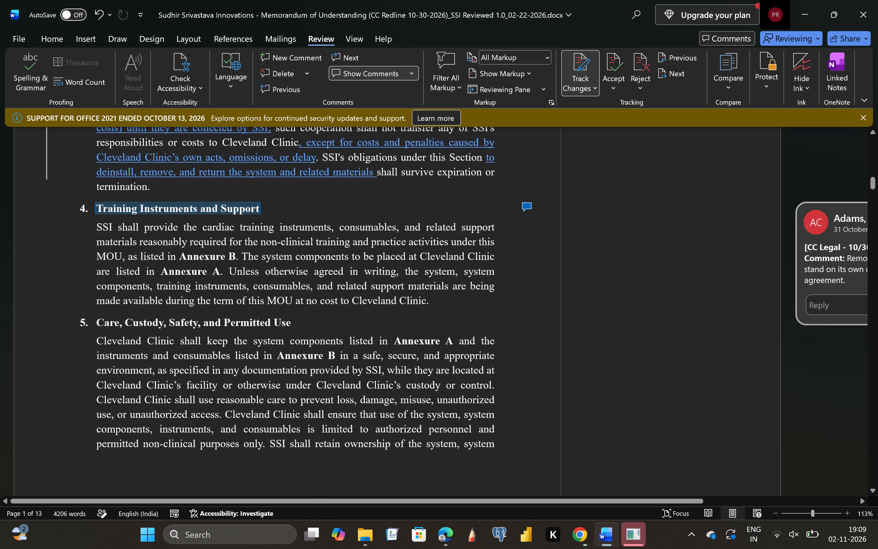
pyautogui.scroll(-2, 502, 262)
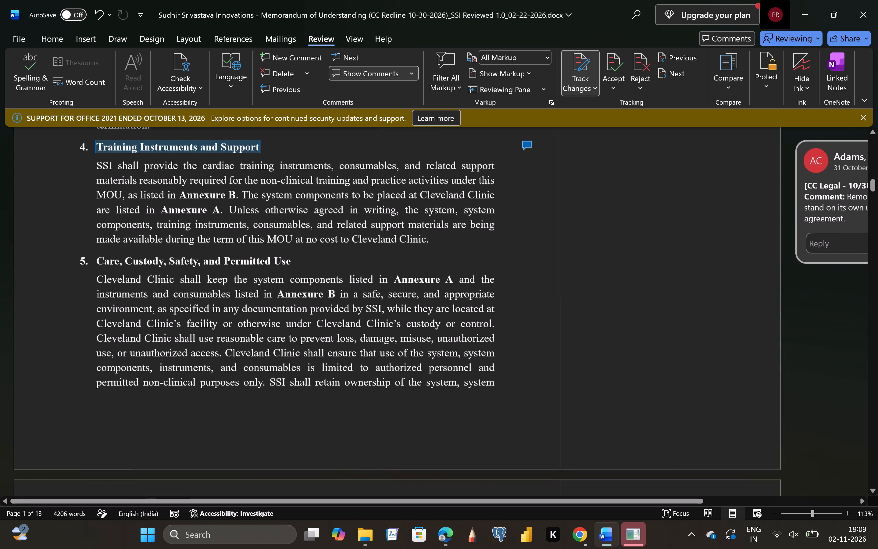
pyautogui.scroll(-3, 502, 262)
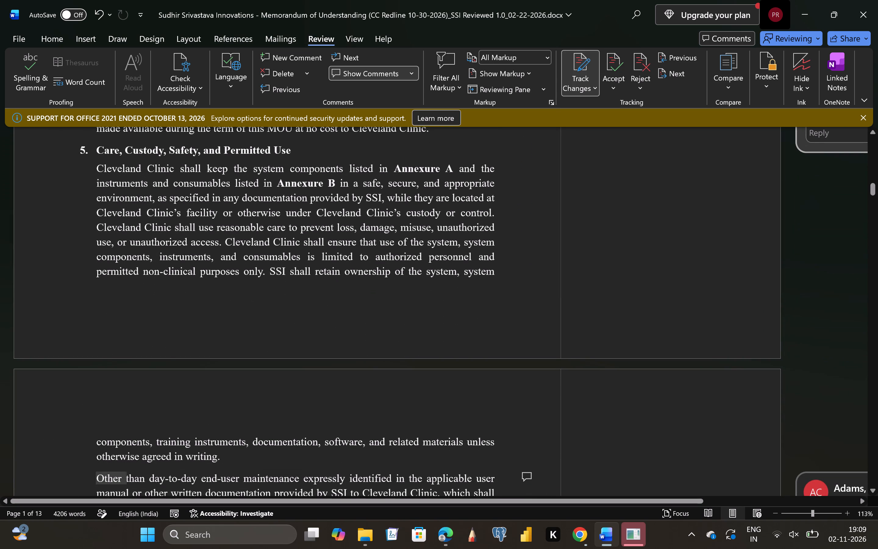
pyautogui.scroll(-2, 502, 262)
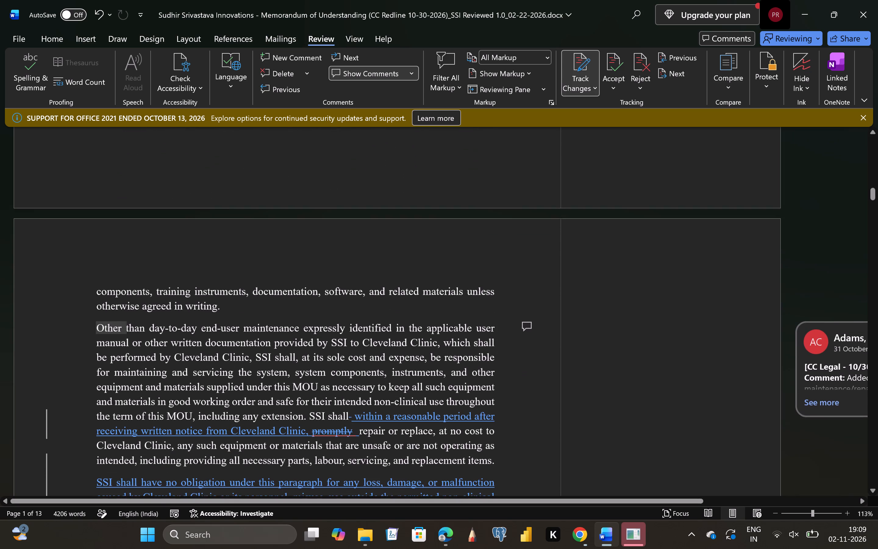
pyautogui.scroll(-2, 502, 262)
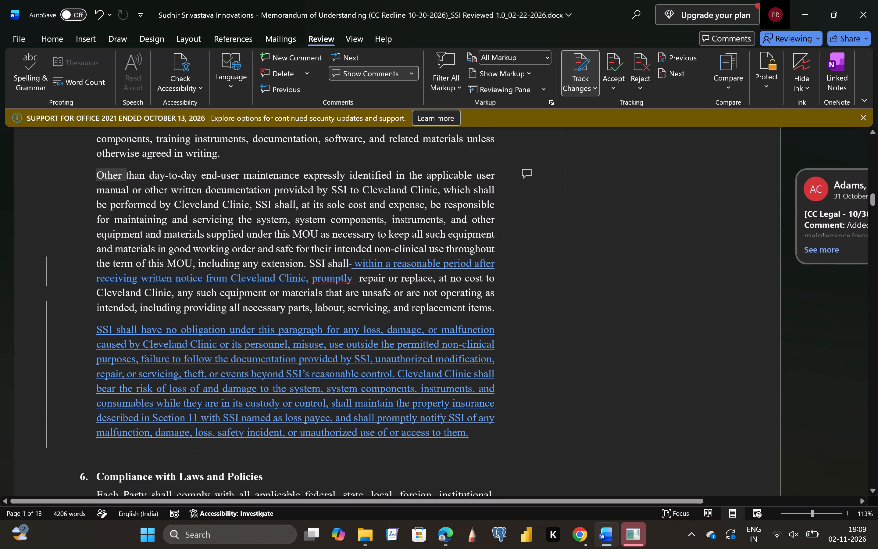
pyautogui.scroll(-1, 502, 262)
pyautogui.click(103, 174)
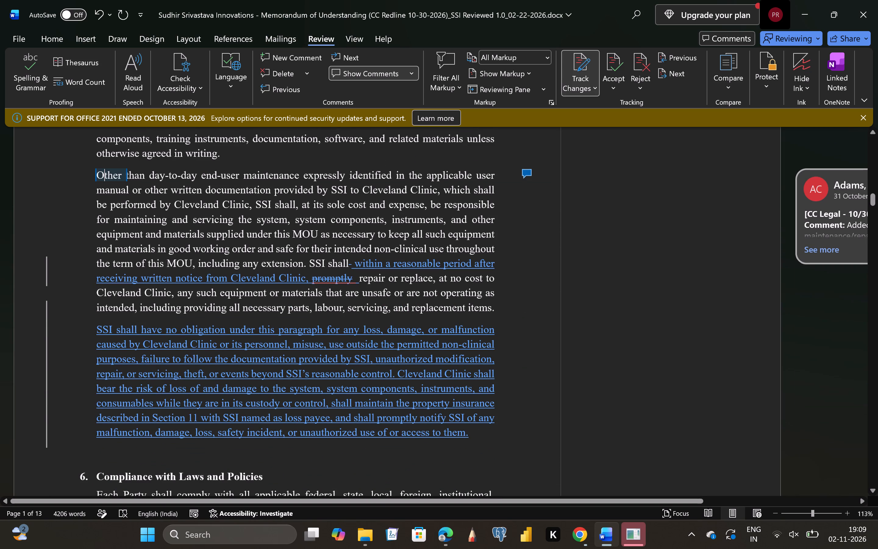
pyautogui.hscroll(-2, 378, 203)
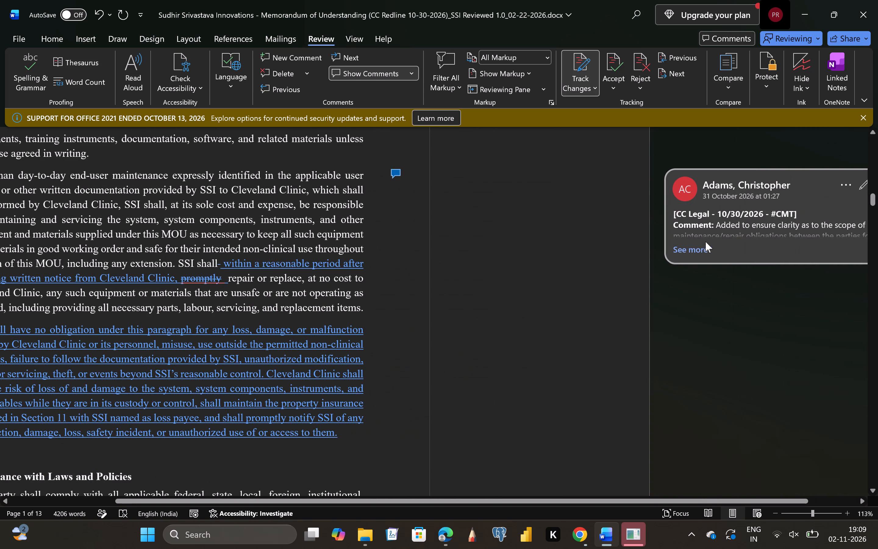
pyautogui.click(685, 249)
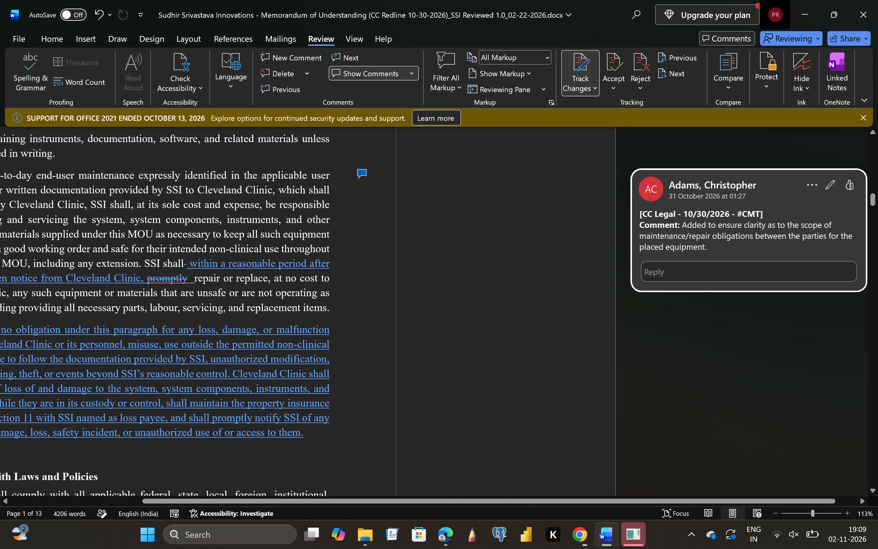
pyautogui.hscroll(3, 237, 291)
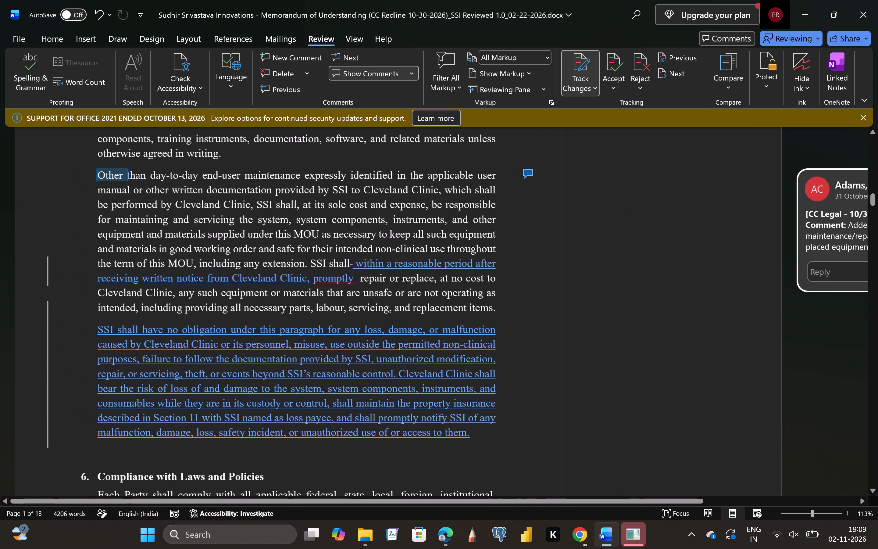
# Examine the tracked replacement of "promptly" in SSI's repair obligation and the inserted paragraph limiting SSI's liability in Section 5.
pyautogui.click(330, 271)
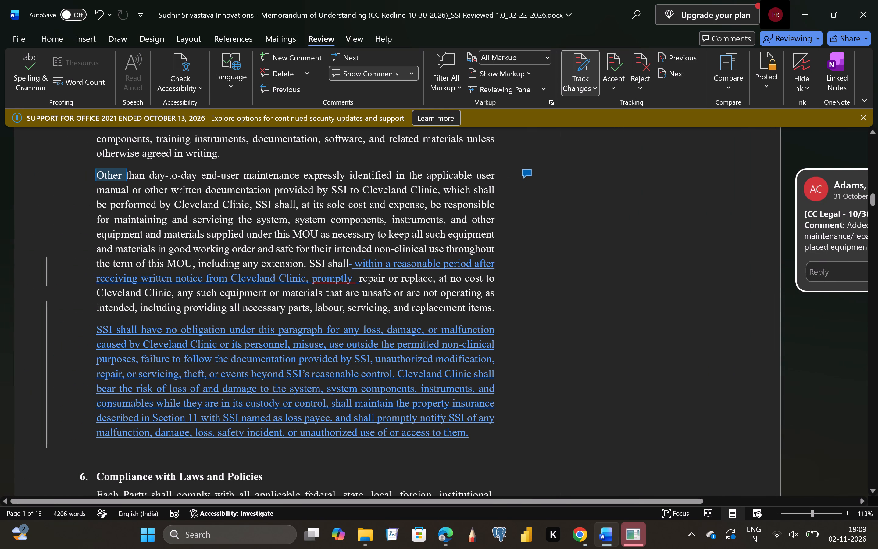
pyautogui.click(331, 276)
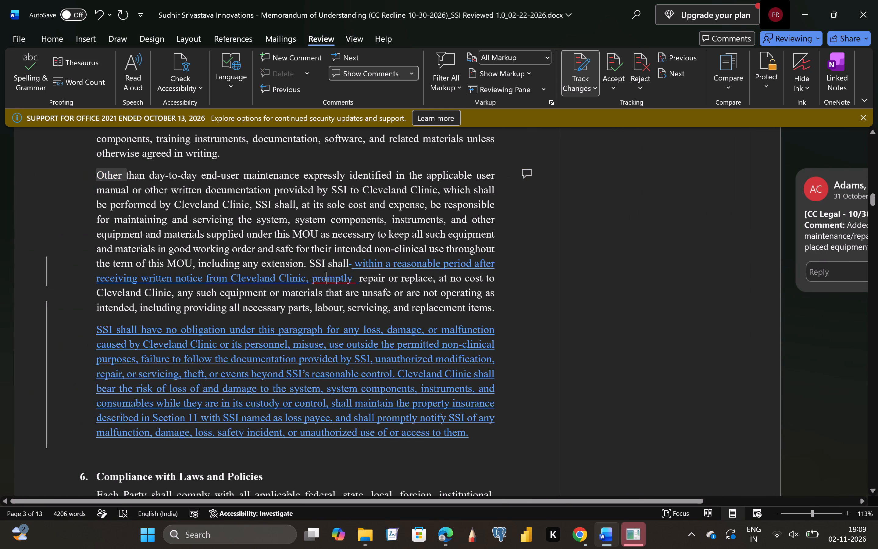
pyautogui.click(331, 276)
# Inspect the tracked deletion of the import/export and customs responsibility sentence in Section 6, Compliance with Laws and Policies.
pyautogui.scroll(-2, 331, 367)
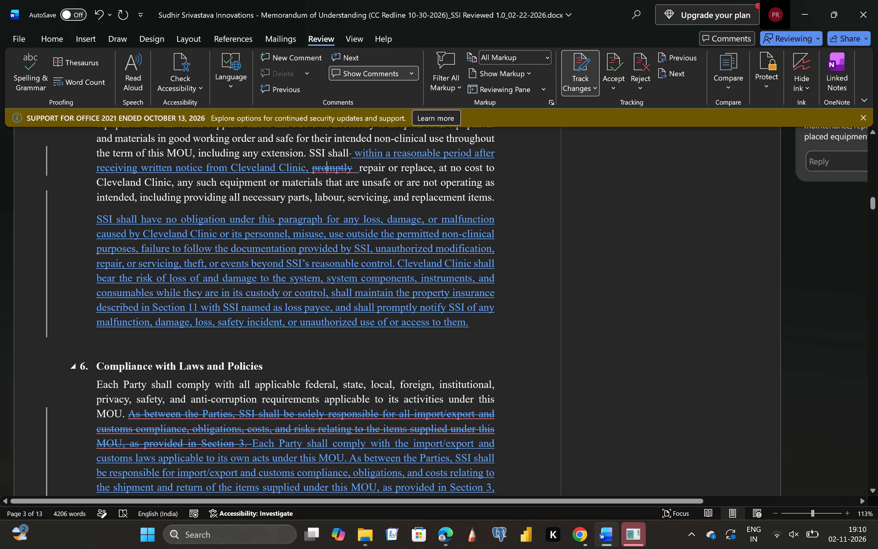
pyautogui.click(305, 411)
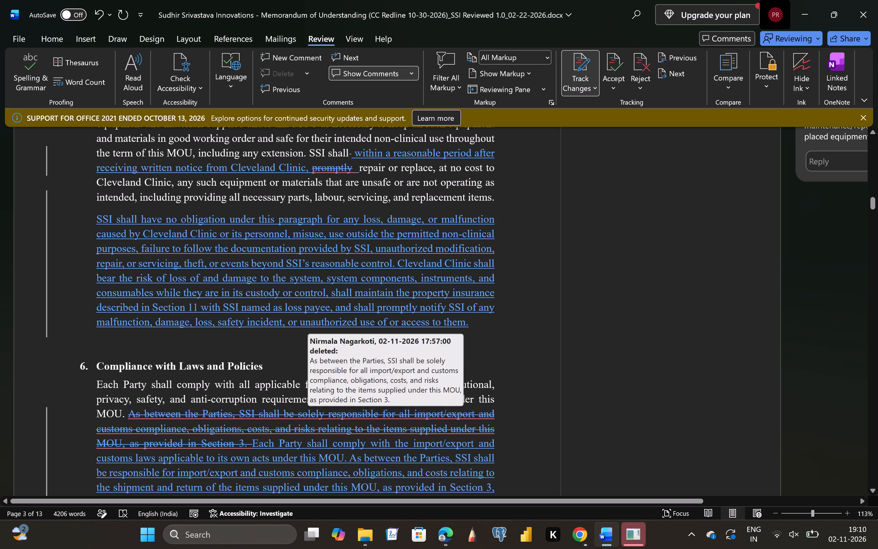
# Go back to Section 1, Purpose, and Section 2, Scope of Initial Non-Clinical Use, to reread them.
pyautogui.scroll(6, 301, 309)
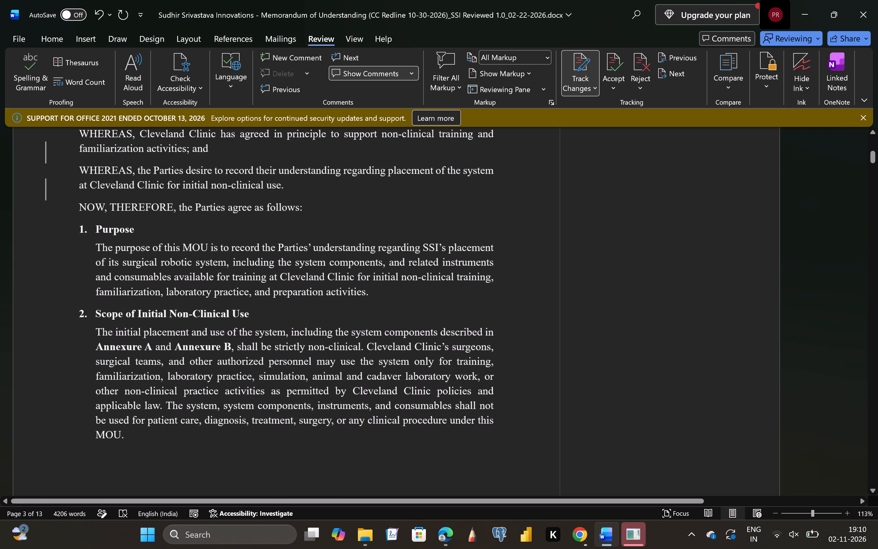
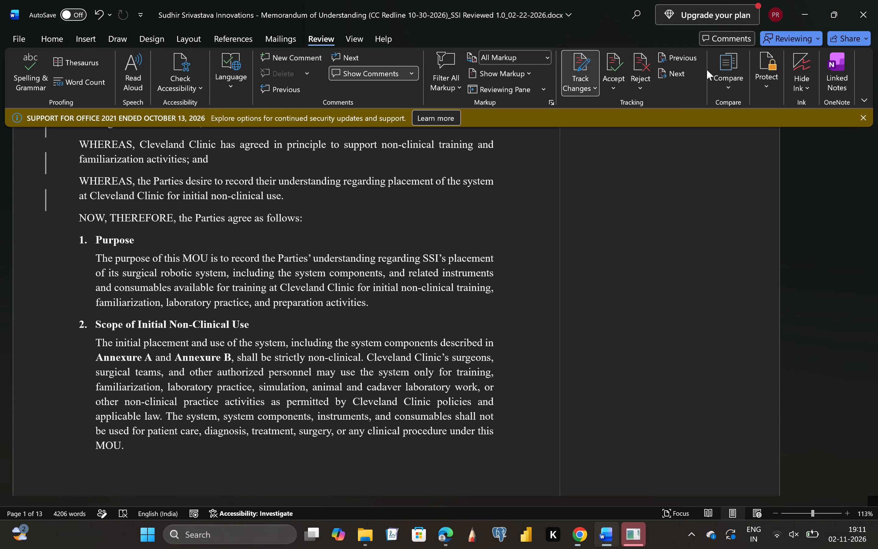
# Close the reviewed Memorandum of Understanding document without saving changes.
pyautogui.click(861, 18)
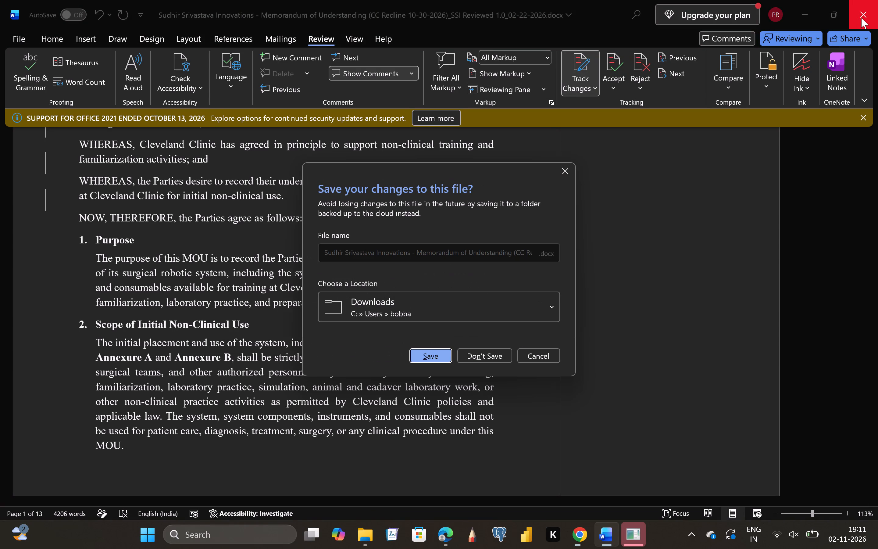
pyautogui.click(479, 357)
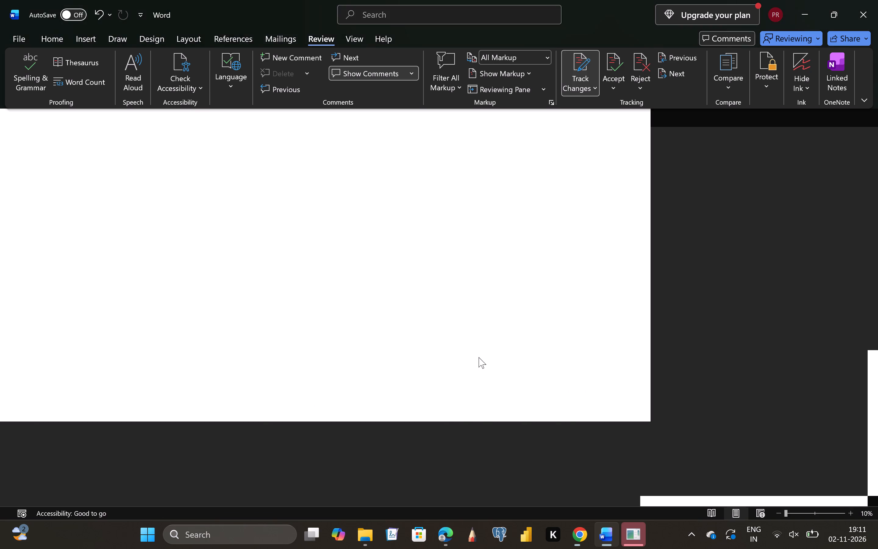
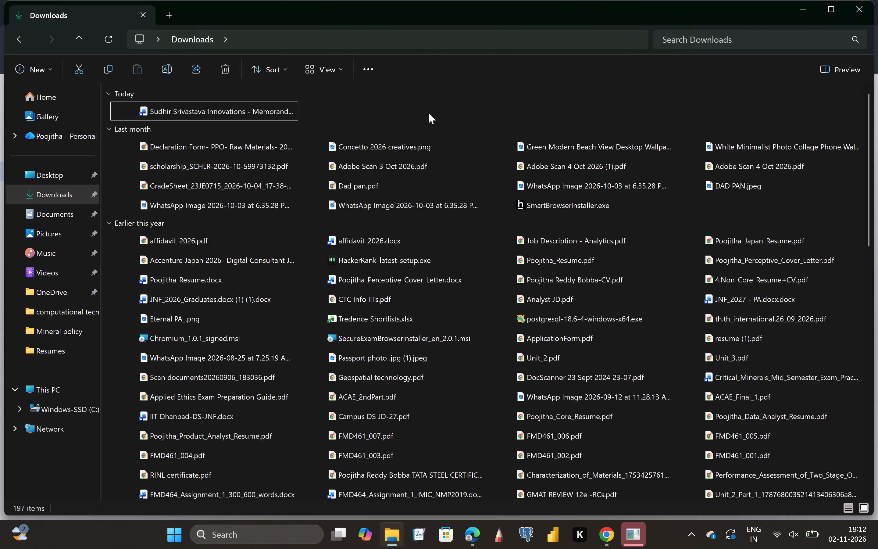
# Delete the Sudhir Srivastava Innovations memorandum document listed under Today in File Explorer's Downloads folder.
pyautogui.click(258, 104)
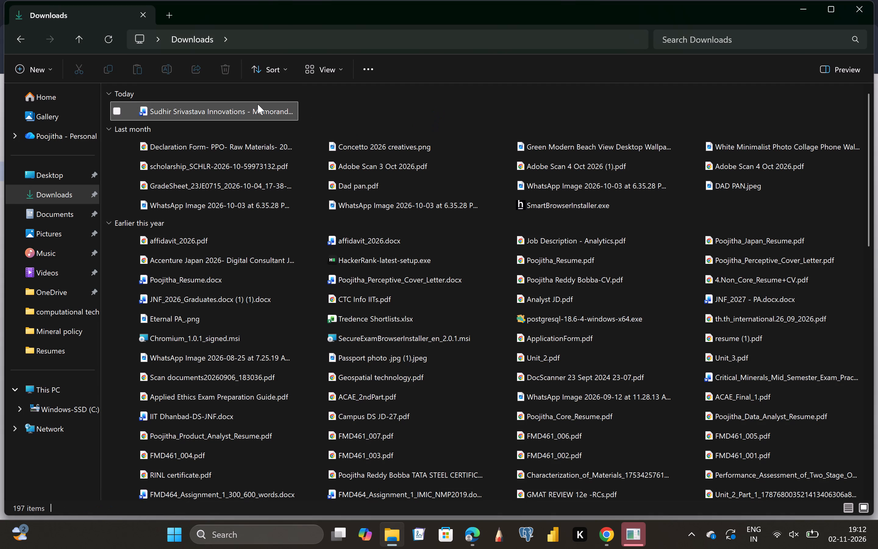
pyautogui.press('Delete')
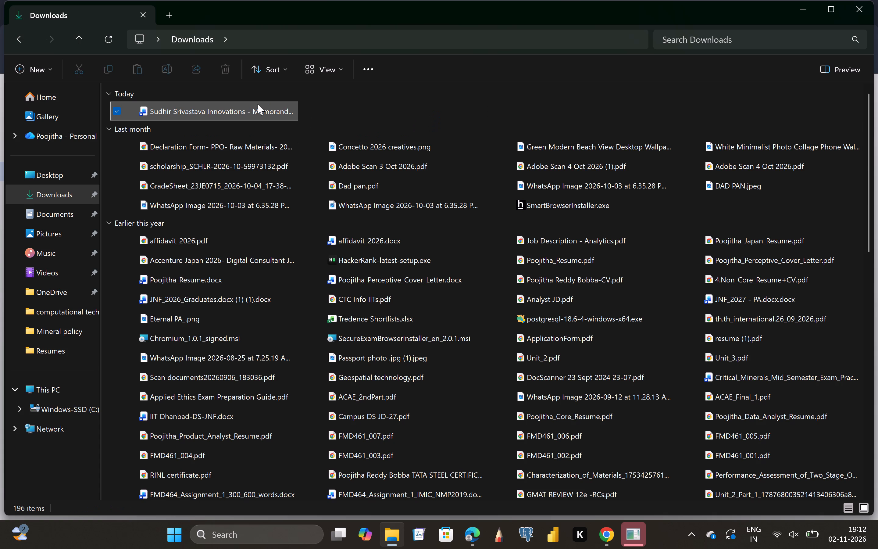
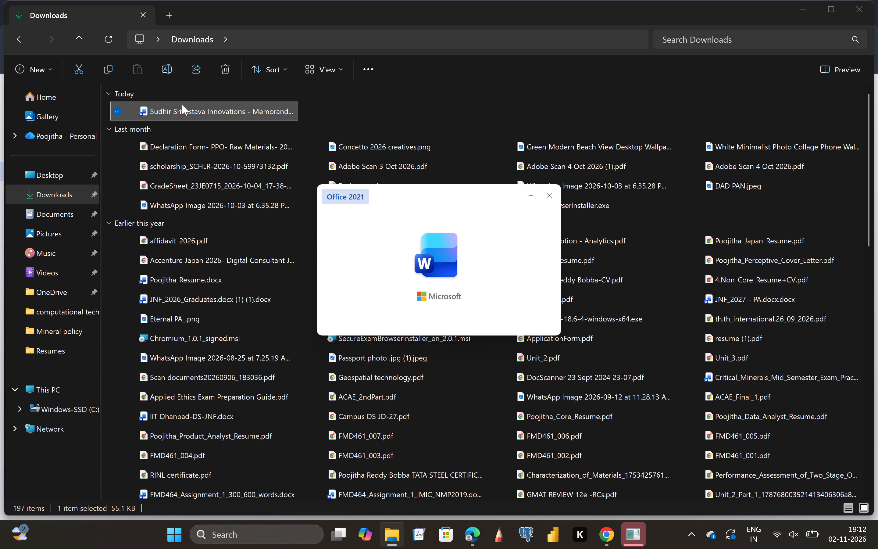
# Open the Sudhir Srivastava Innovations Memorandum of Understanding (CC Redline 10-30-2026) document from Downloads and enable editing.
pyautogui.doubleClick(182, 105)
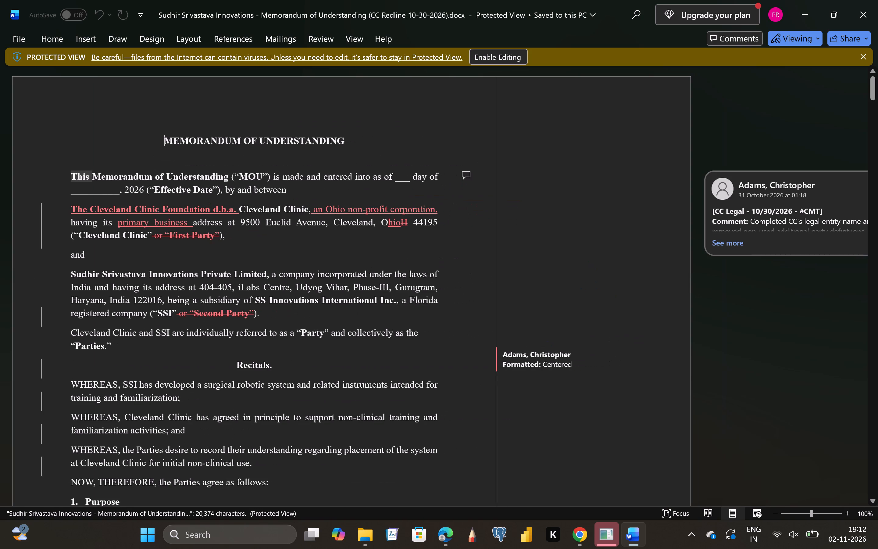
pyautogui.scroll(-1, 325, 236)
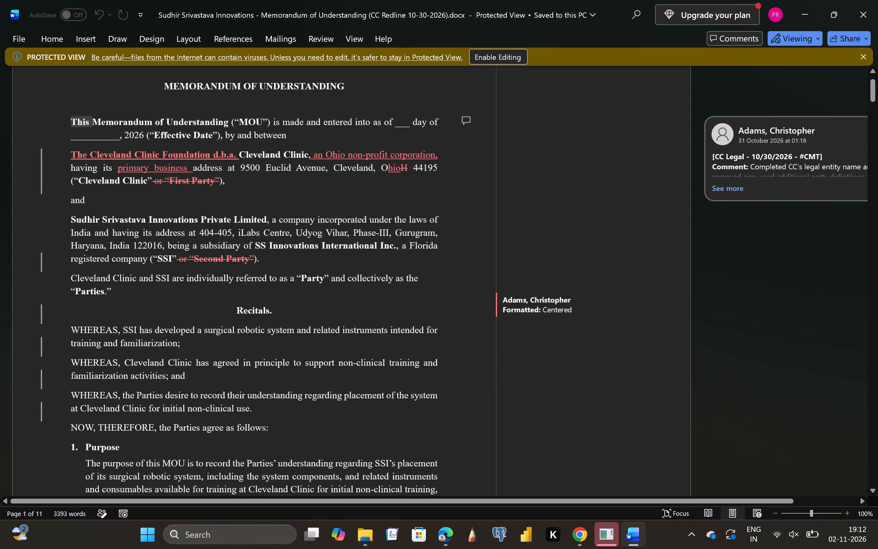
pyautogui.scroll(-5, 325, 236)
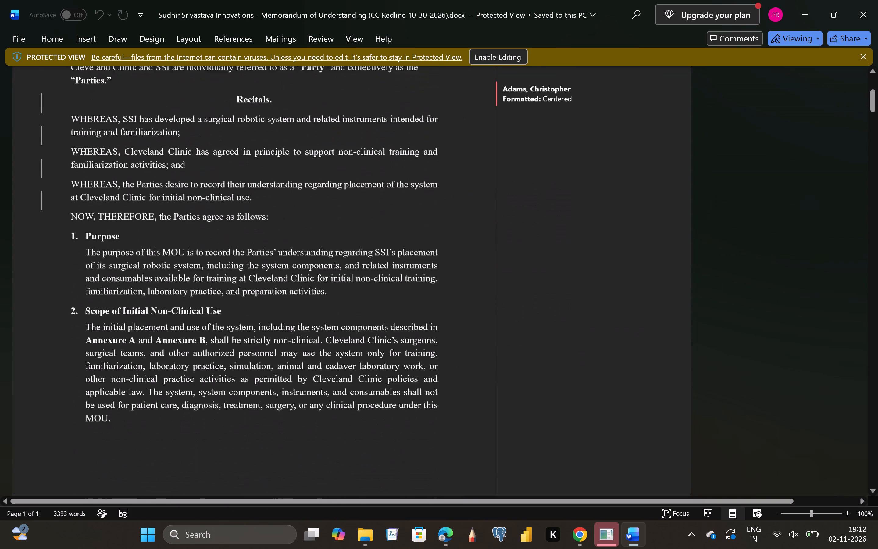
pyautogui.click(494, 54)
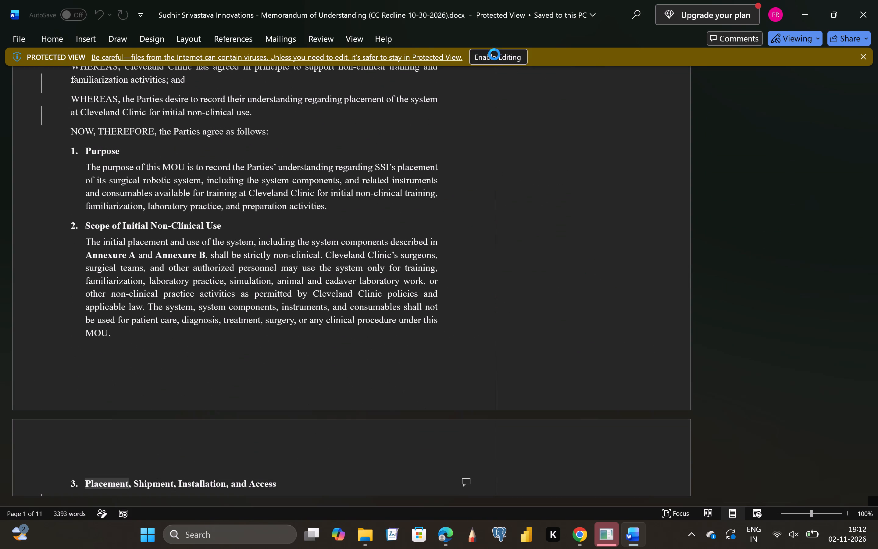
# Examine the tracked insertions in Section 3, Placement, Shipment, Installation, and Access, and open its CC Legal comment.
pyautogui.scroll(-1, 421, 235)
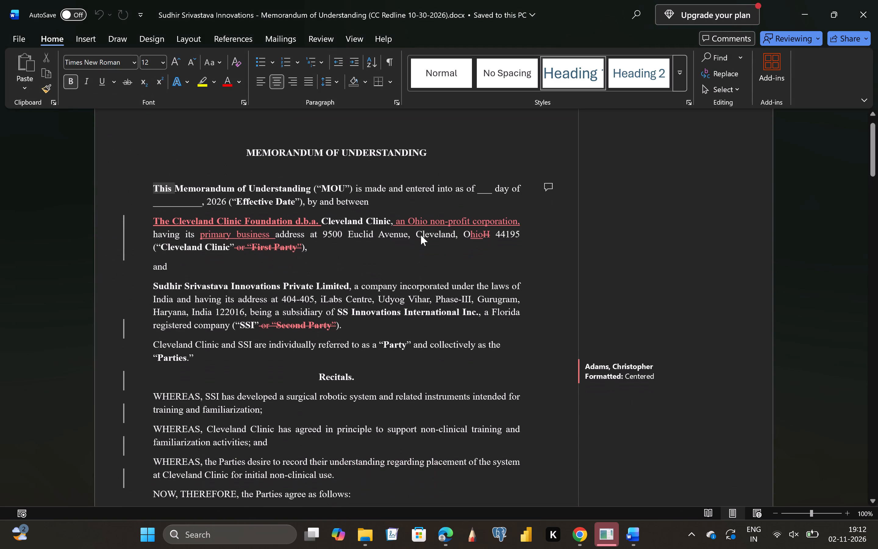
pyautogui.scroll(-1, 421, 235)
pyautogui.scroll(-4, 393, 313)
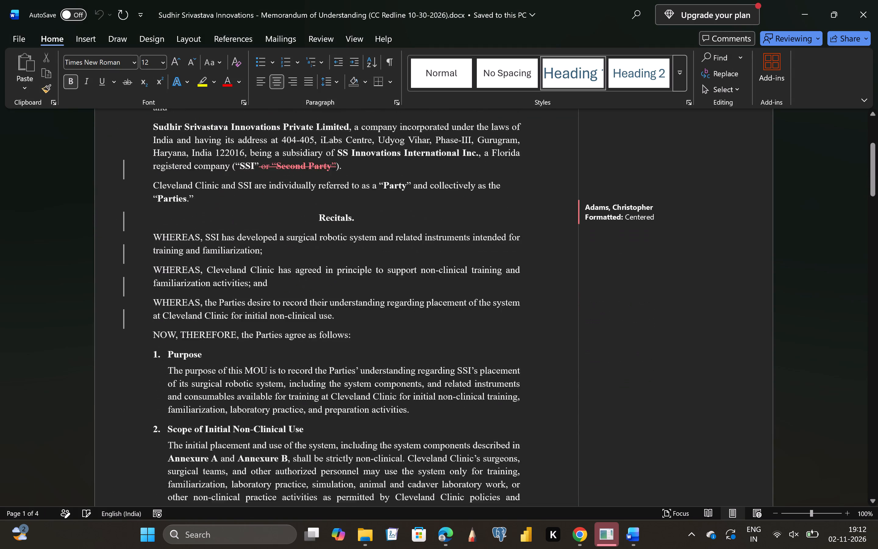
pyautogui.scroll(-4, 393, 313)
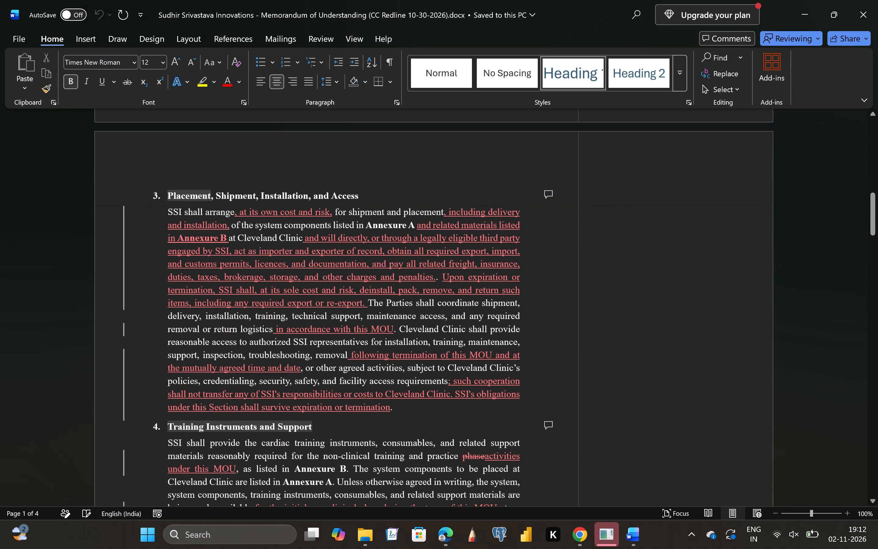
pyautogui.click(543, 192)
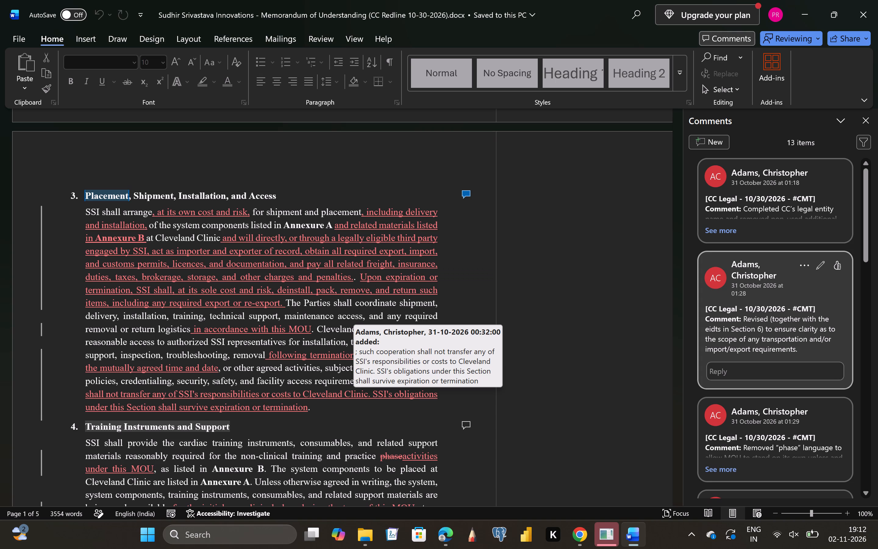
pyautogui.scroll(-1, 266, 357)
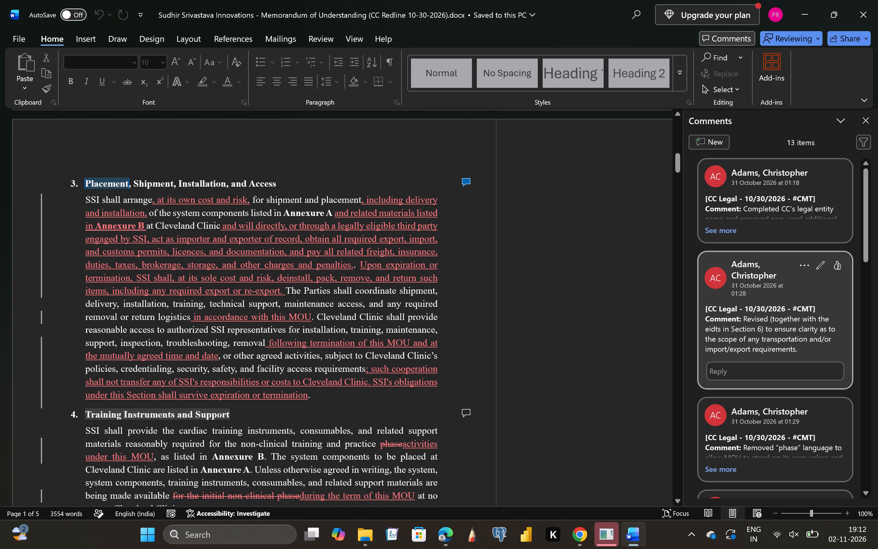
pyautogui.scroll(-1, 266, 357)
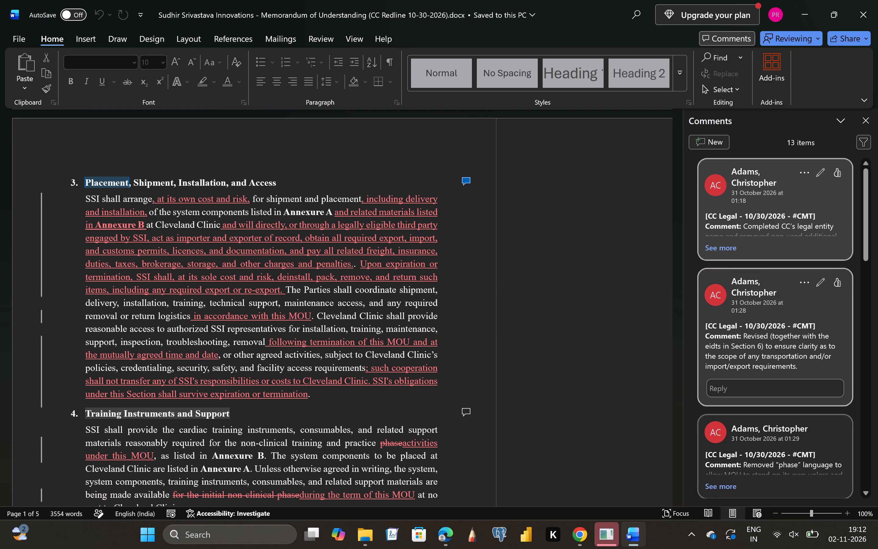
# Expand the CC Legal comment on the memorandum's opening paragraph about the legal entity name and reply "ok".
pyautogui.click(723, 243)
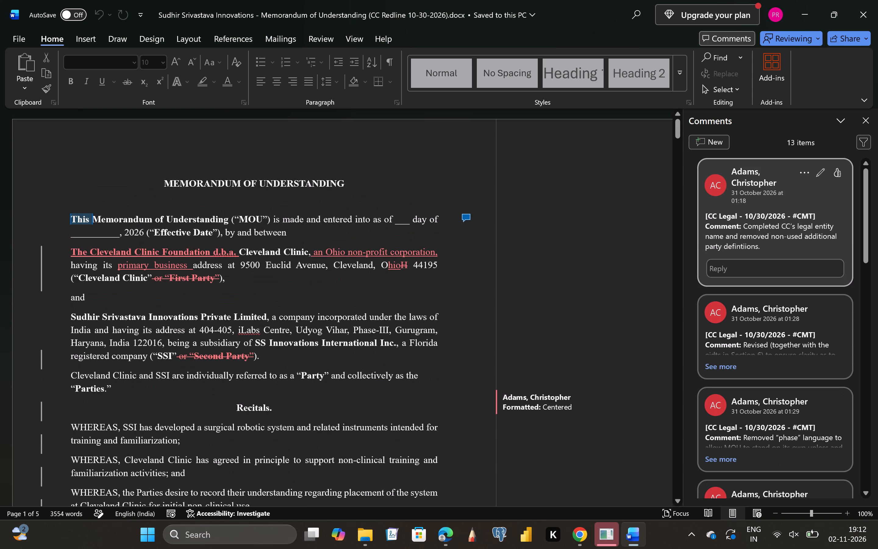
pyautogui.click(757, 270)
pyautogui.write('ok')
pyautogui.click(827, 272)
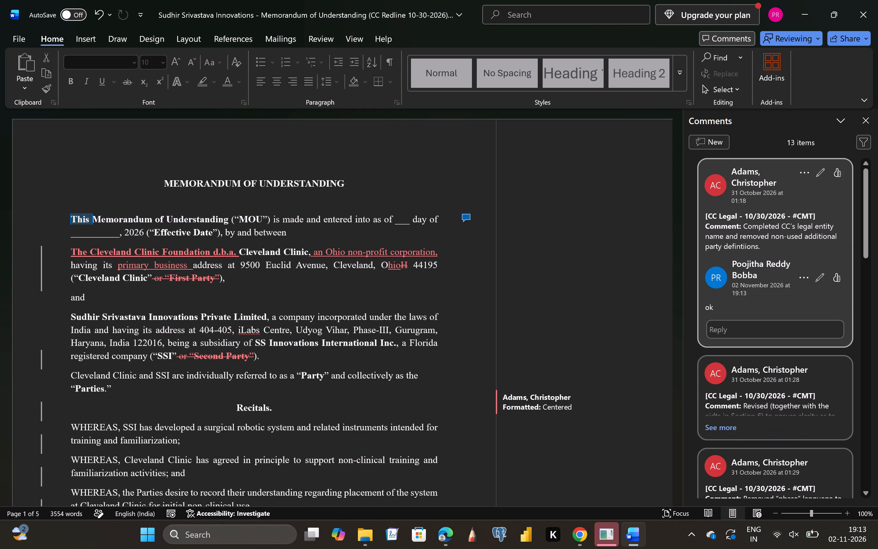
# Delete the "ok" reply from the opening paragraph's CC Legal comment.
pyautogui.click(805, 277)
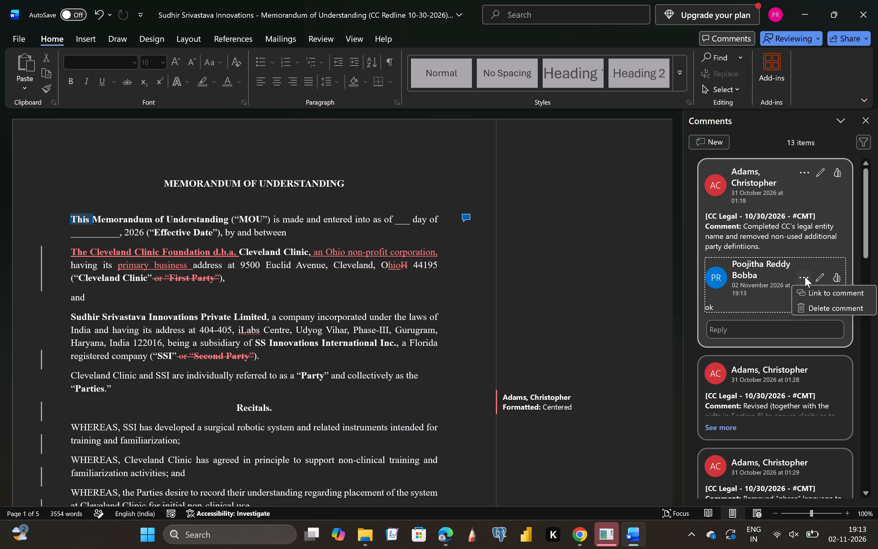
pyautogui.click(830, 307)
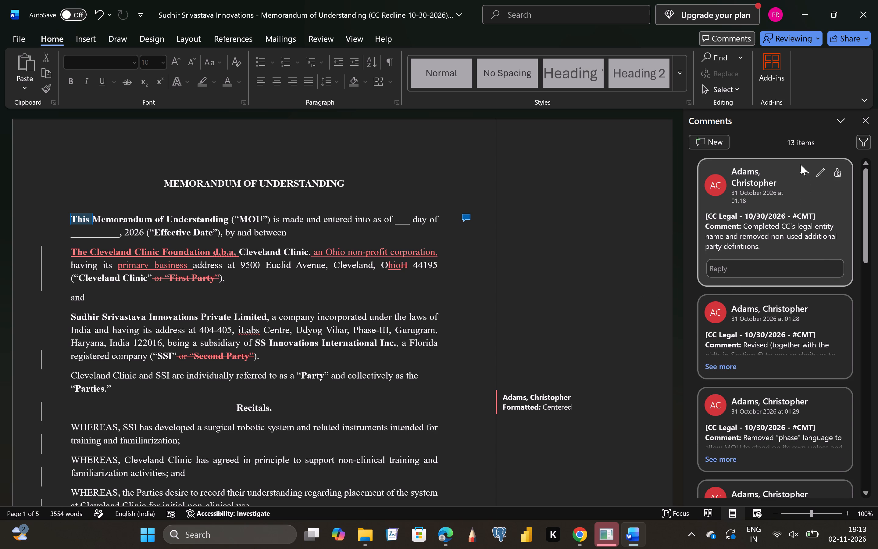
# Open the signed-in user's account details.
pyautogui.click(774, 17)
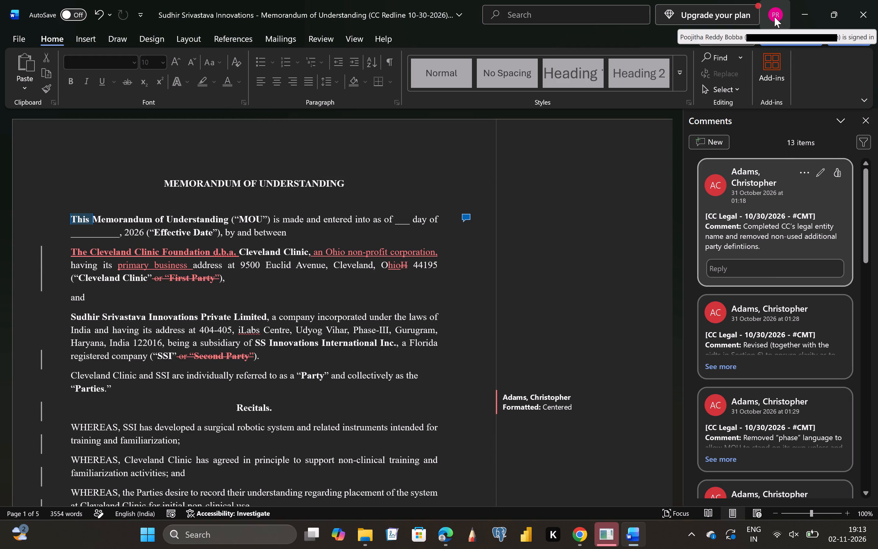
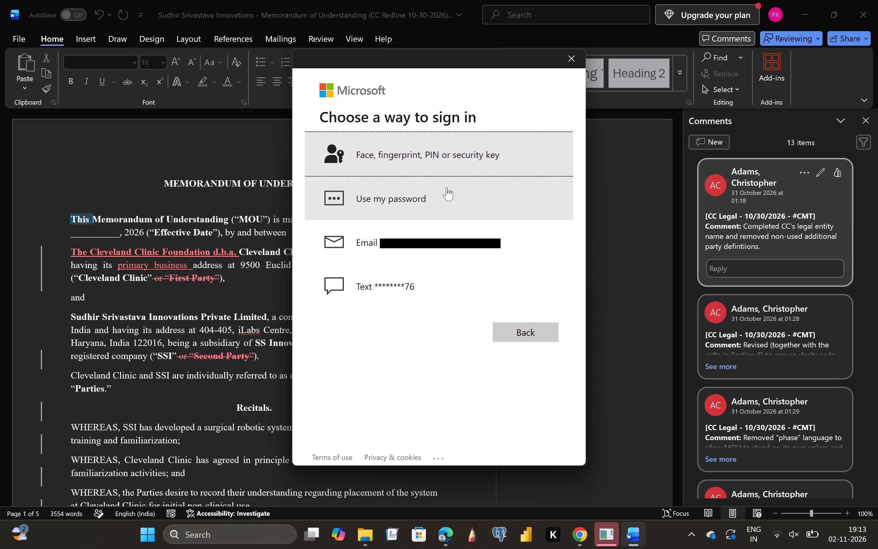
# Choose the account password as the way to sign in to the Microsoft account.
pyautogui.click(401, 195)
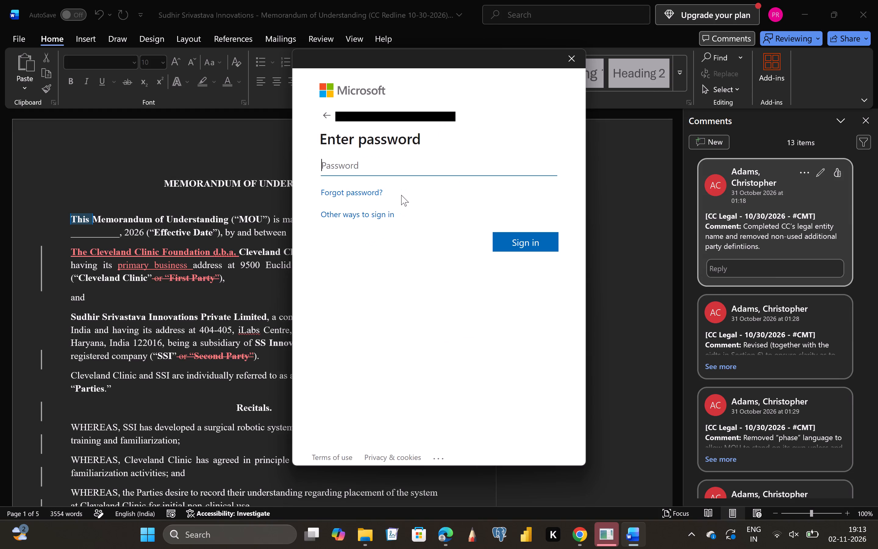
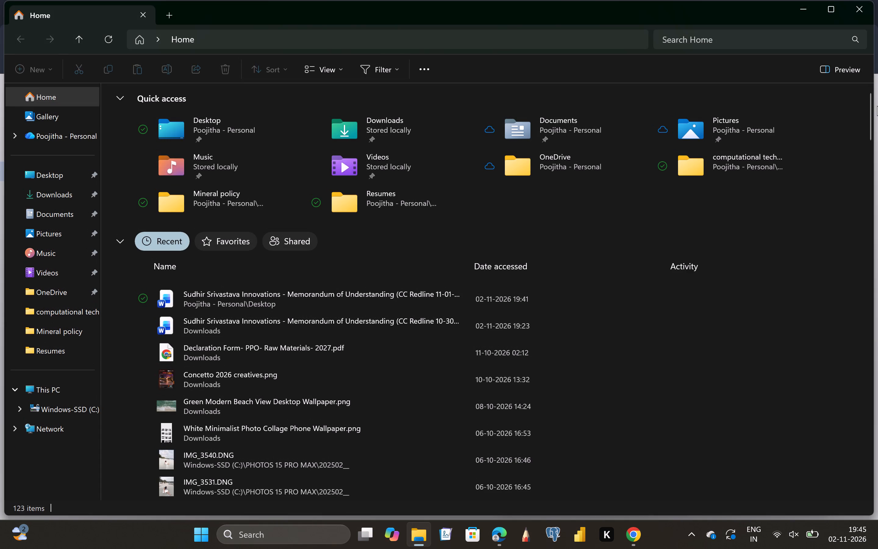
# Narrow the File Explorer window so the "Reviewed MOU" email draft shows beside it.
pyautogui.moveTo(877, 106); pyautogui.dragTo(505, 153)
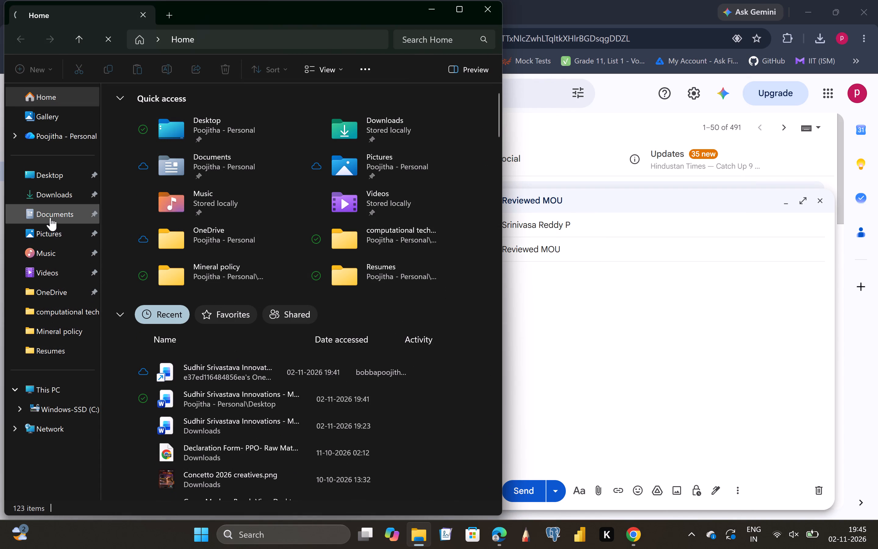